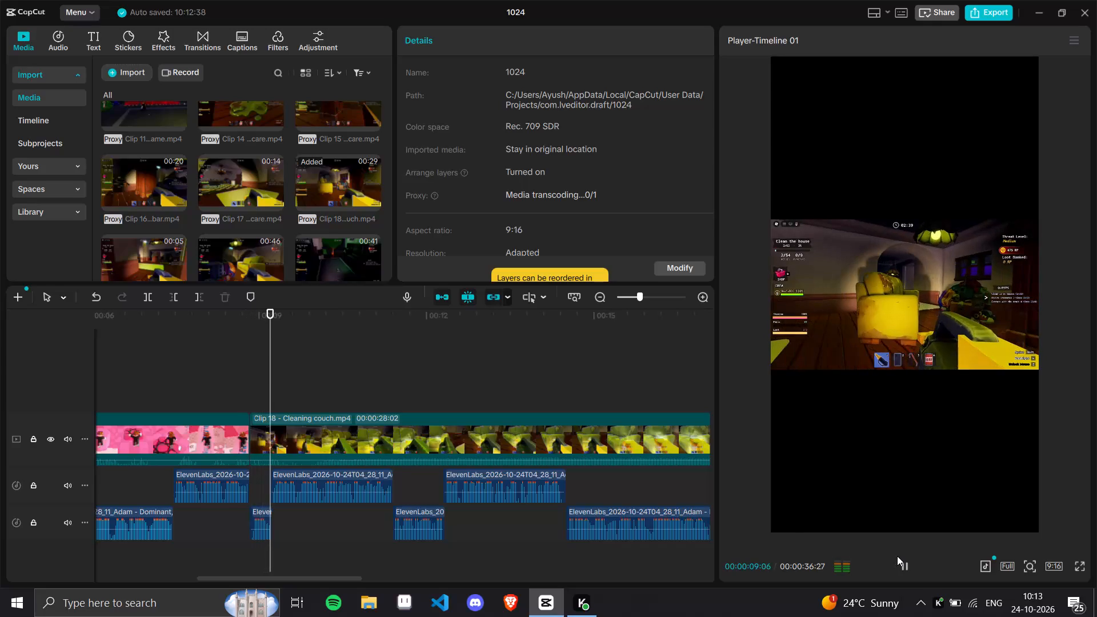
Increase the playback speed of the "Clip 18 - Cleaning couch.mp4" clip on the timeline to 1.10x.
{"action": "left_click", "coordinate": [905, 565]}
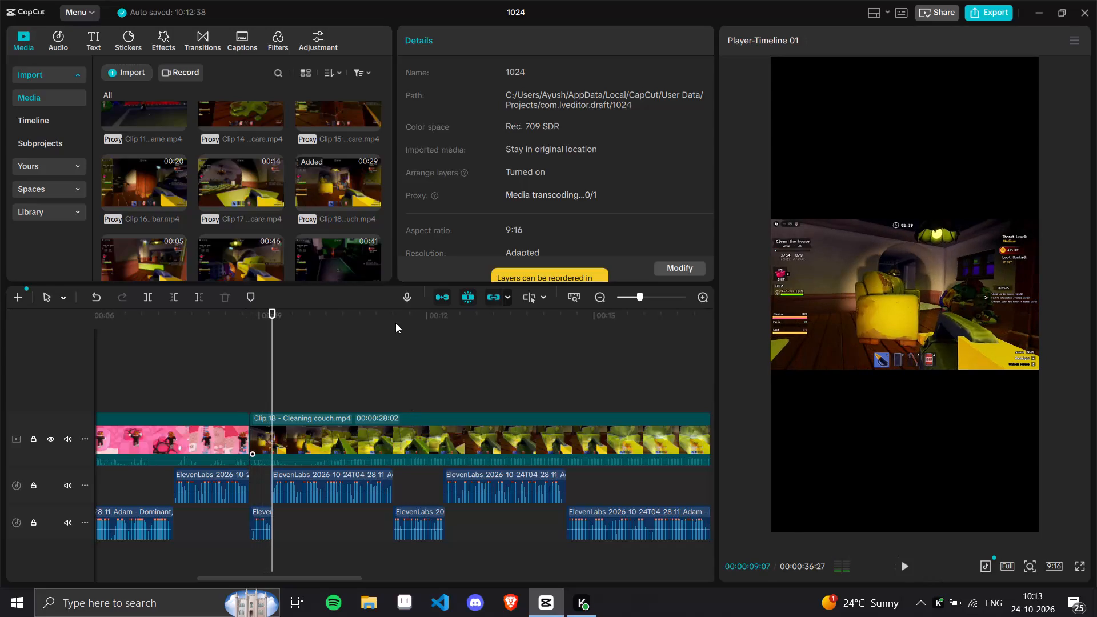
{"action": "left_click", "coordinate": [395, 323]}
{"action": "left_click", "coordinate": [905, 570]}
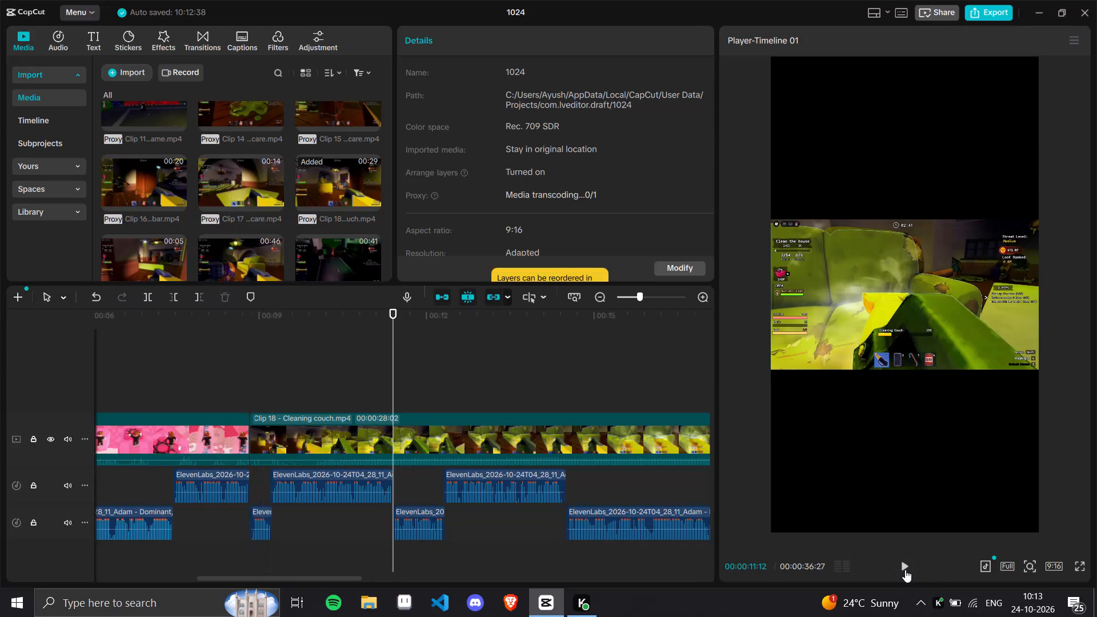
{"action": "left_click_drag", "start_coordinate": [353, 320], "coordinate": [267, 330]}
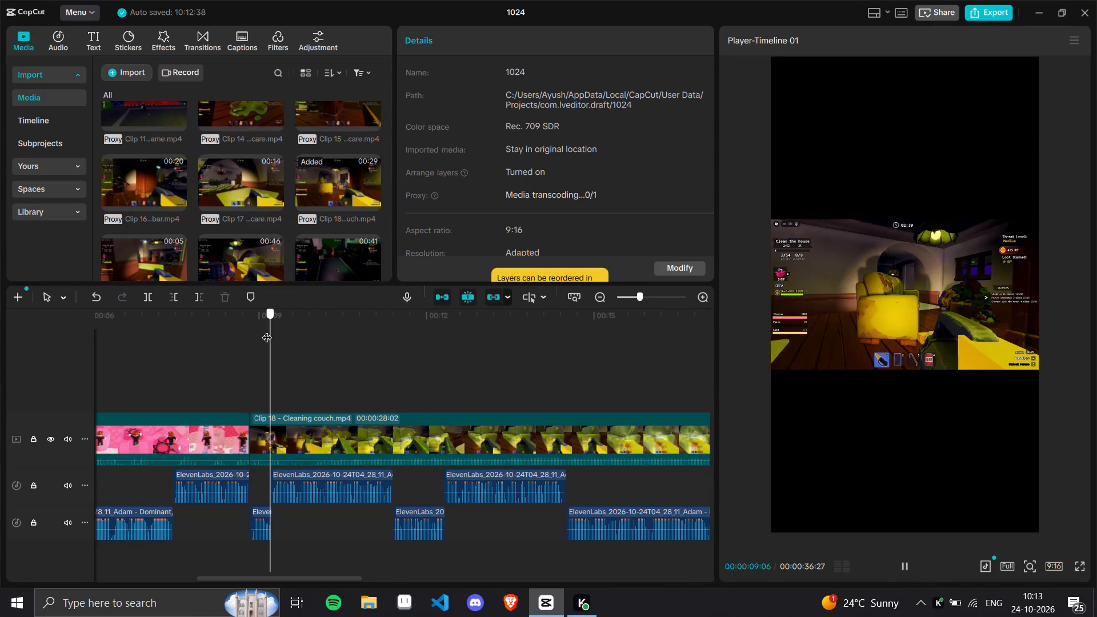
{"action": "left_click", "coordinate": [369, 460]}
{"action": "left_click", "coordinate": [500, 38]}
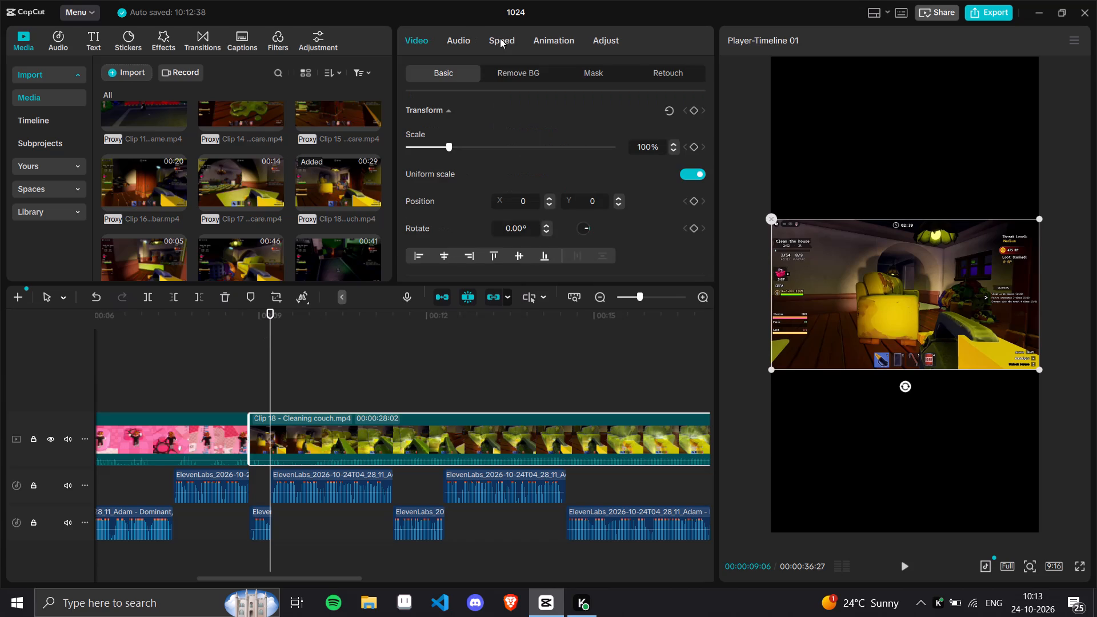
{"action": "left_click", "coordinate": [699, 124]}
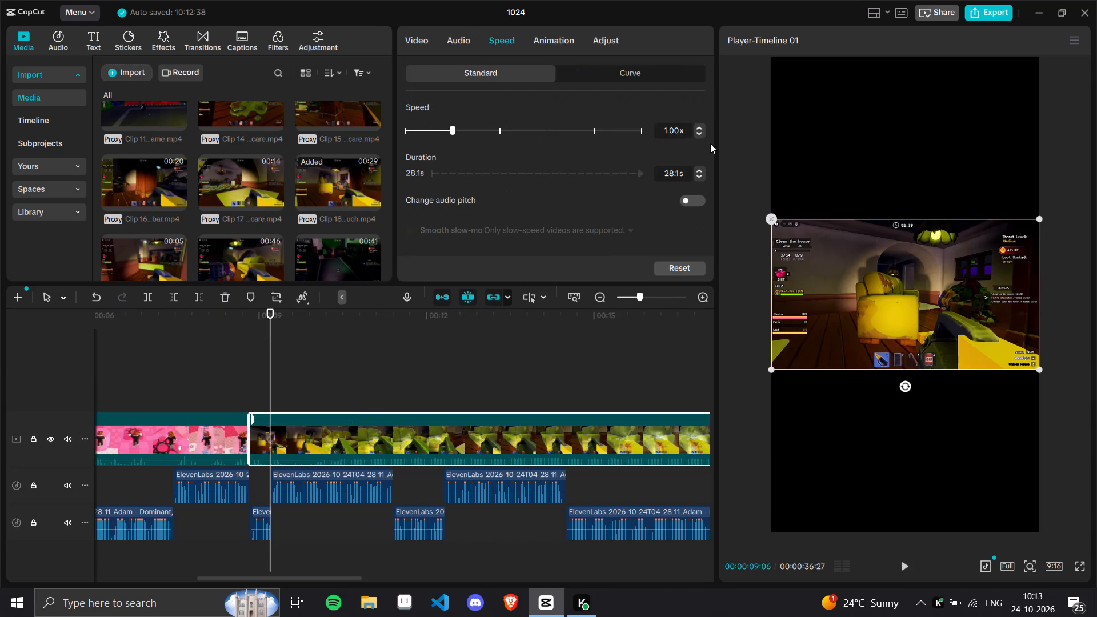
{"action": "left_click", "coordinate": [698, 129]}
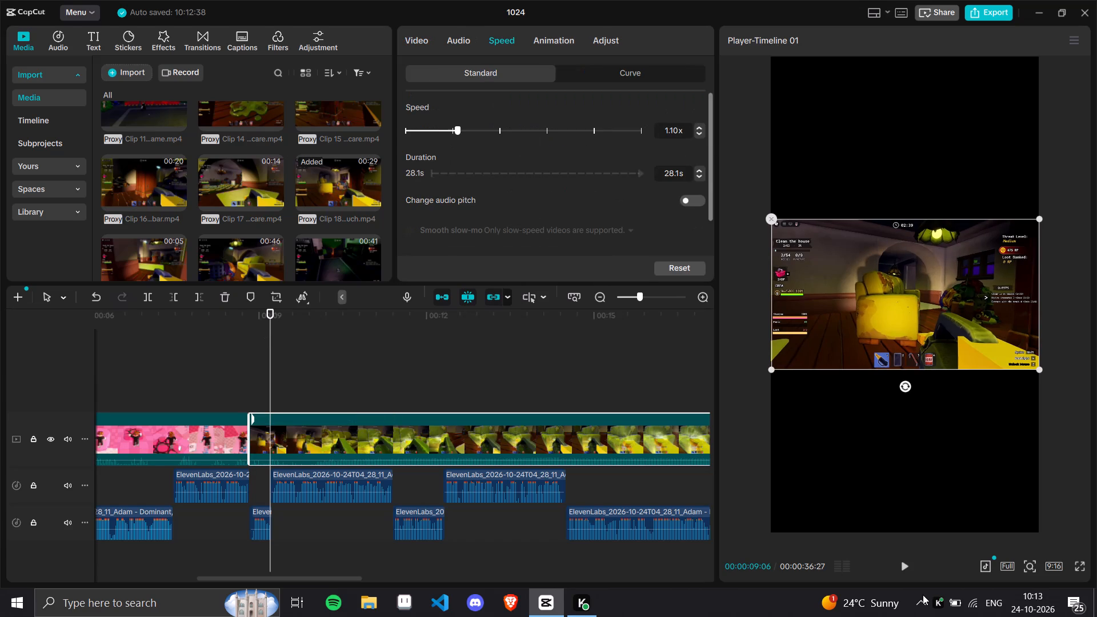
Quit the Steam client running in the background.
{"action": "left_click", "coordinate": [921, 602]}
{"action": "right_click", "coordinate": [942, 571]}
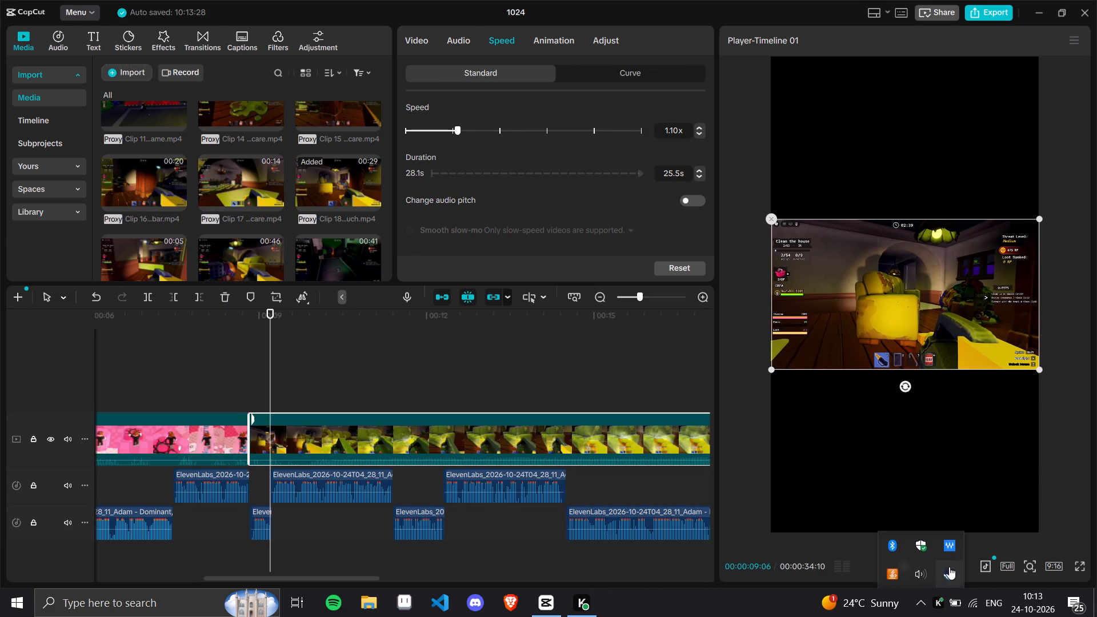
{"action": "left_click", "coordinate": [996, 553]}
Move the playhead back to about 00:00:08:27, near the start of the sped-up couch clip.
{"action": "left_click_drag", "start_coordinate": [265, 327], "coordinate": [258, 326]}
{"action": "left_click", "coordinate": [254, 324]}
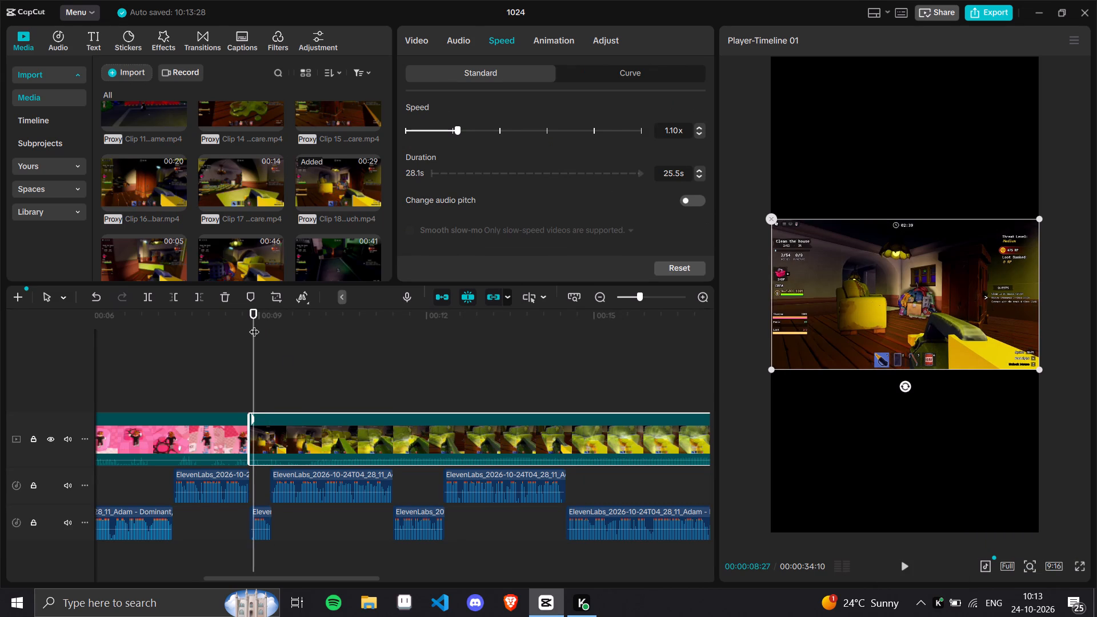
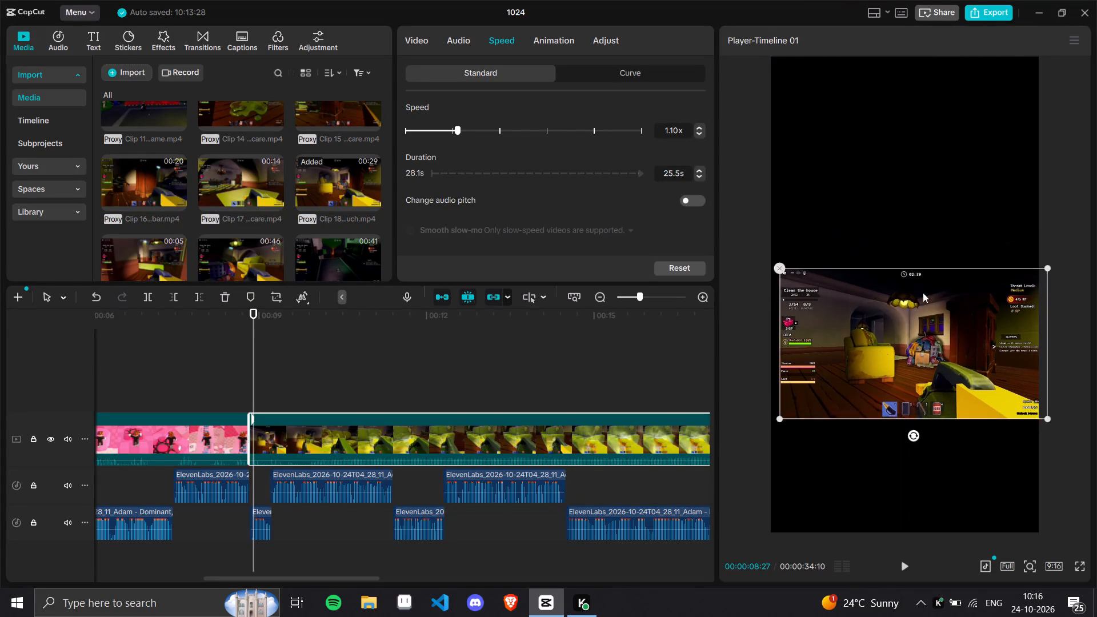
Play the start of the couch-cleaning clip and scale the clip up to about 316% so it fills the 9:16 frame.
{"action": "left_click", "coordinate": [896, 564]}
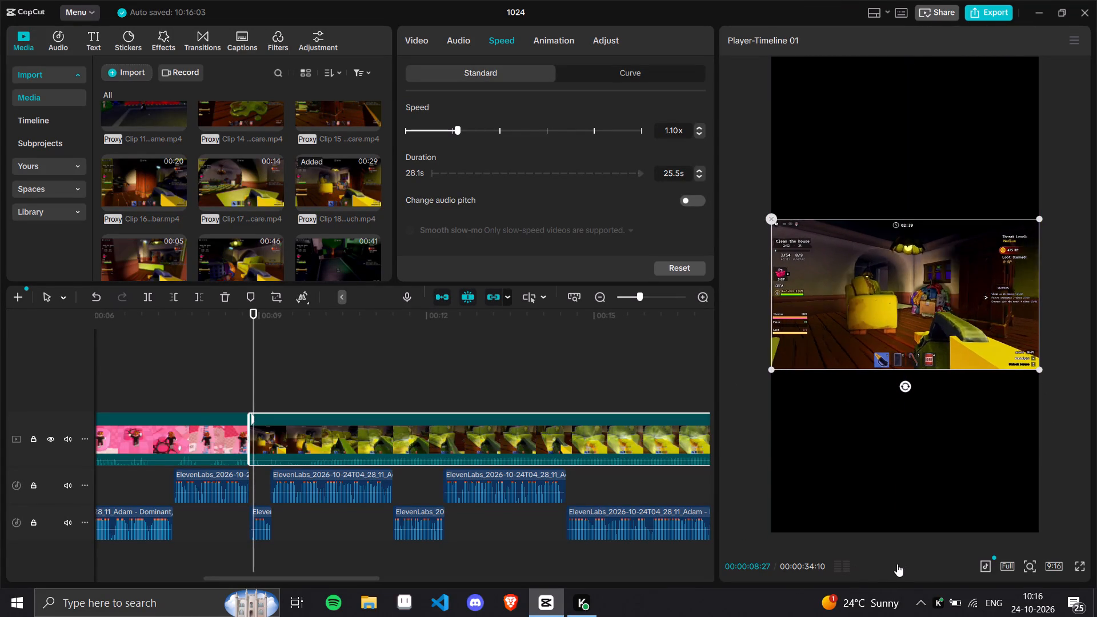
{"action": "left_click", "coordinate": [896, 564]}
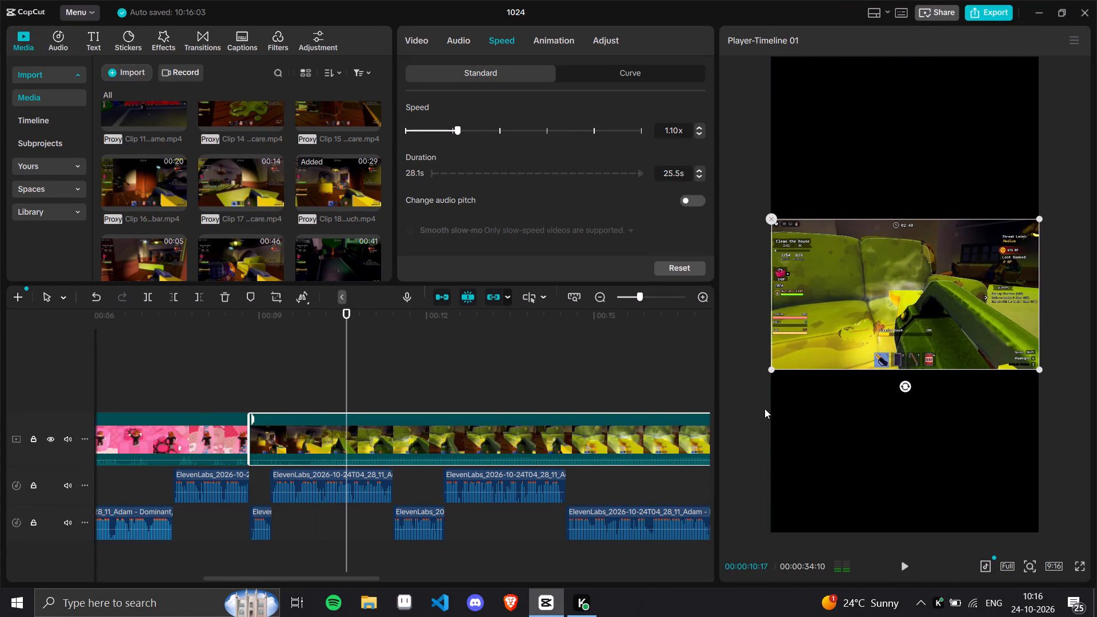
{"action": "left_click_drag", "start_coordinate": [768, 371], "coordinate": [351, 594]}
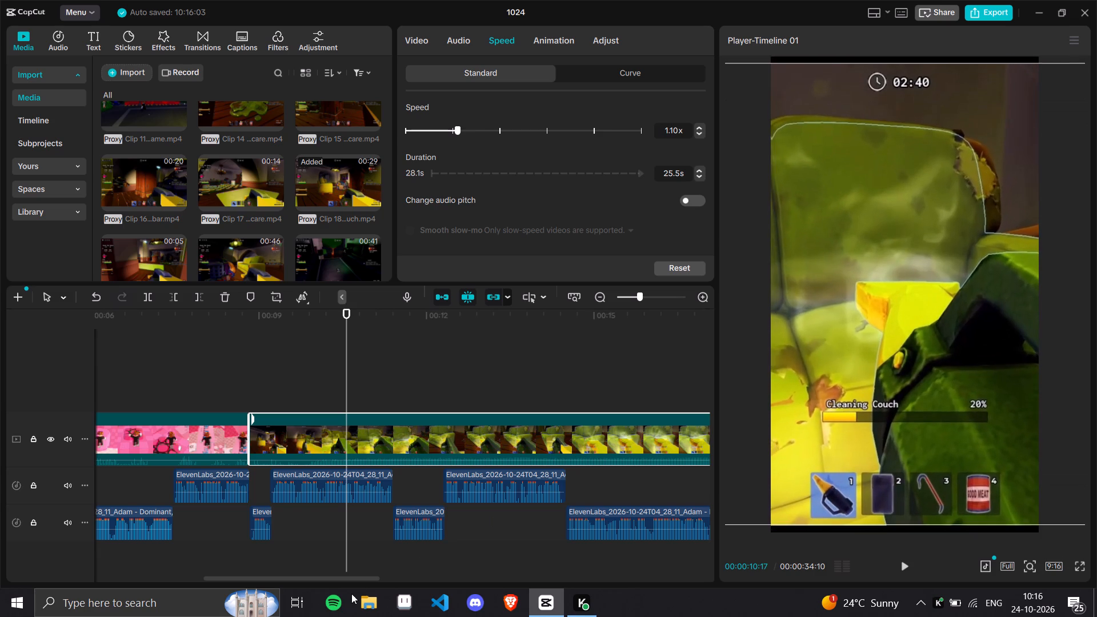
{"action": "left_click_drag", "start_coordinate": [351, 594], "coordinate": [336, 599]}
Replay the couch-cleaning clip from its start at about 00:00:08:25 and set its playback speed to 1.30x.
{"action": "left_click_drag", "start_coordinate": [250, 315], "coordinate": [243, 318]}
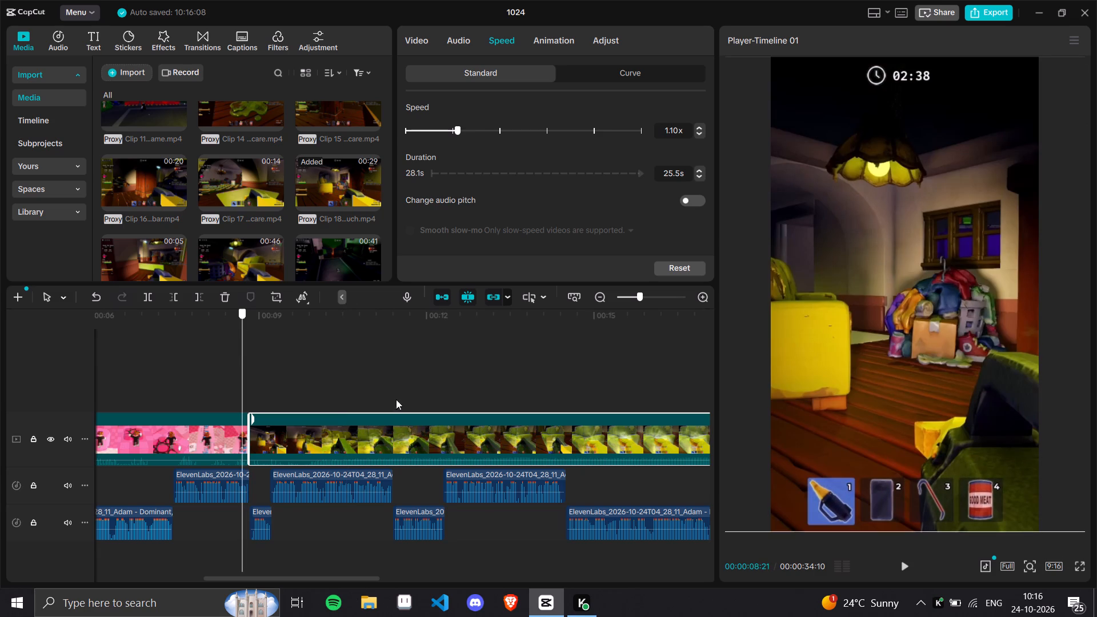
{"action": "left_click_drag", "start_coordinate": [246, 347], "coordinate": [247, 352]}
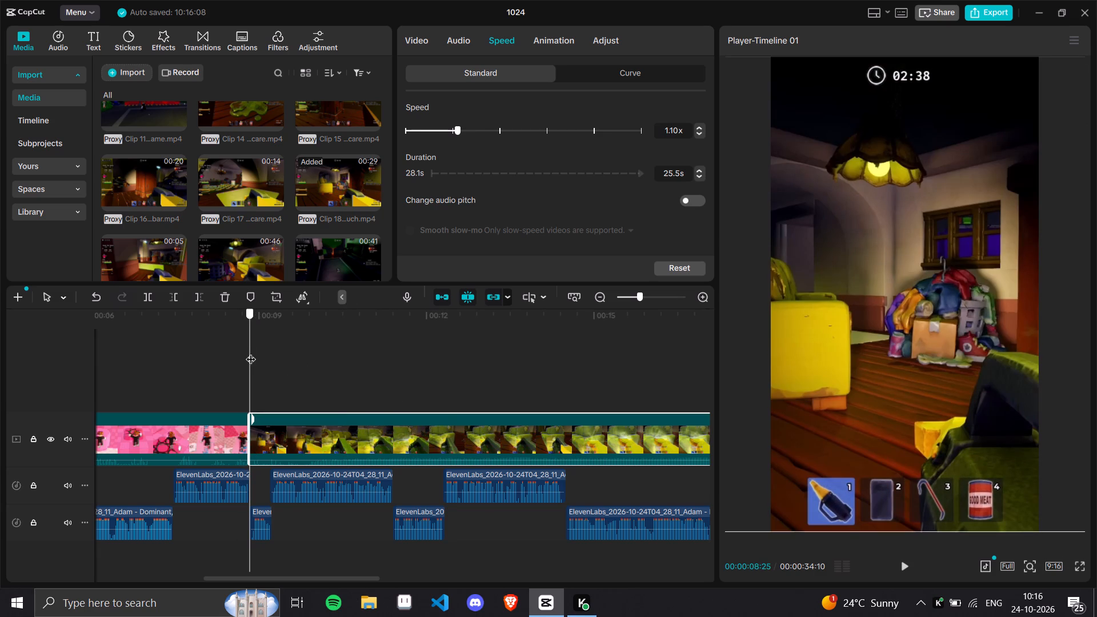
{"action": "left_click", "coordinate": [900, 561]}
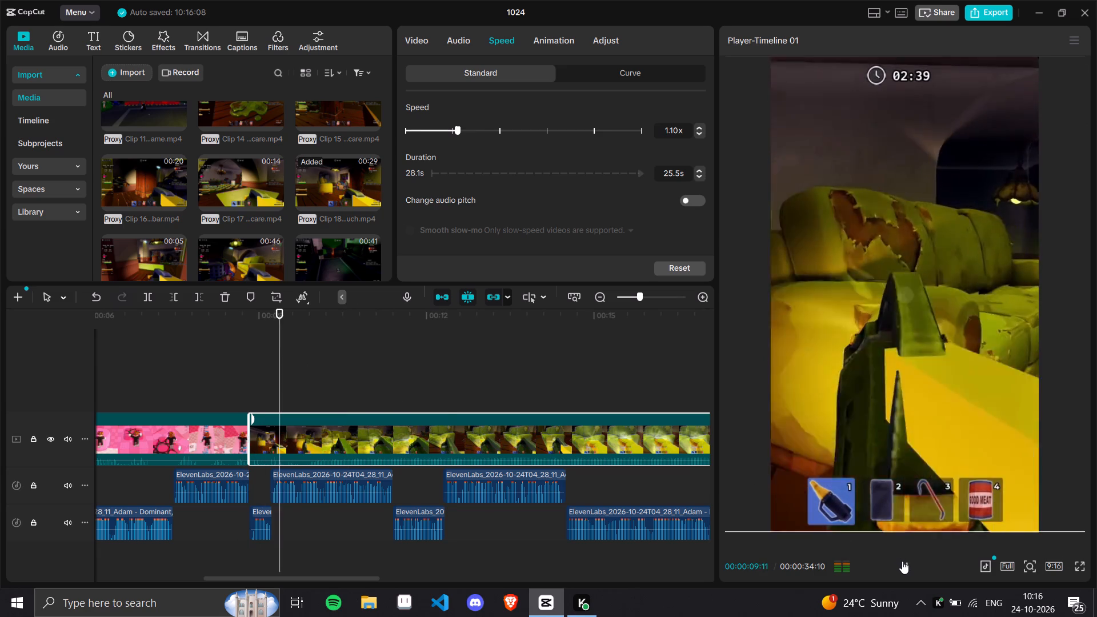
{"action": "left_click", "coordinate": [902, 561]}
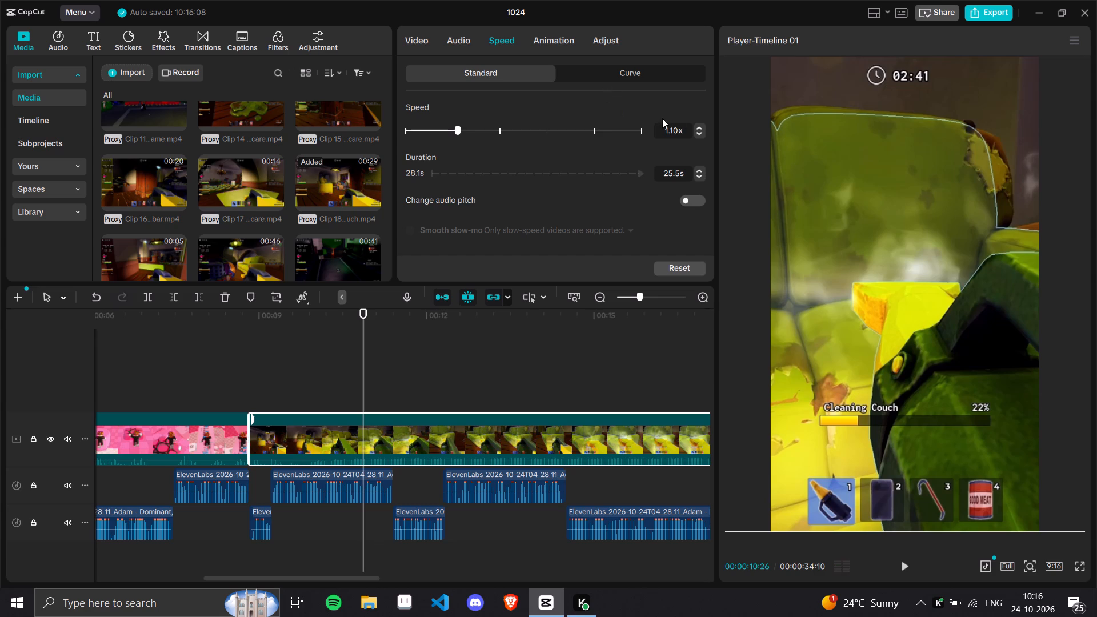
{"action": "left_click", "coordinate": [698, 127]}
{"action": "left_click", "coordinate": [698, 127]}
Play the sped-up couch clip and trim off everything after 00:00:11:12, where the voiceover segment ends.
{"action": "left_click", "coordinate": [251, 326]}
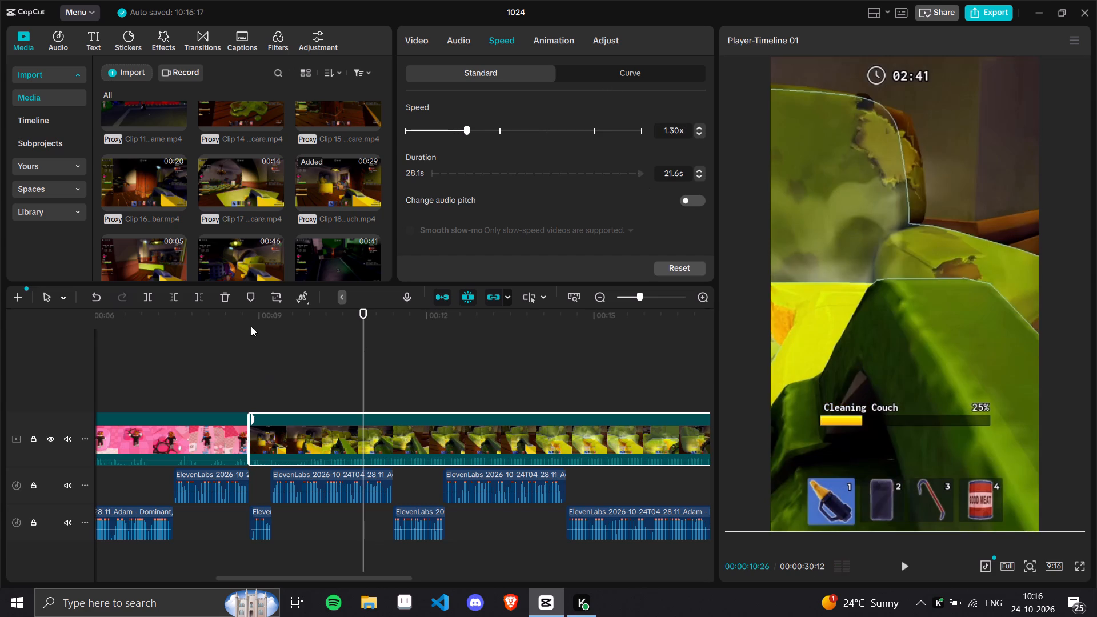
{"action": "left_click", "coordinate": [907, 569]}
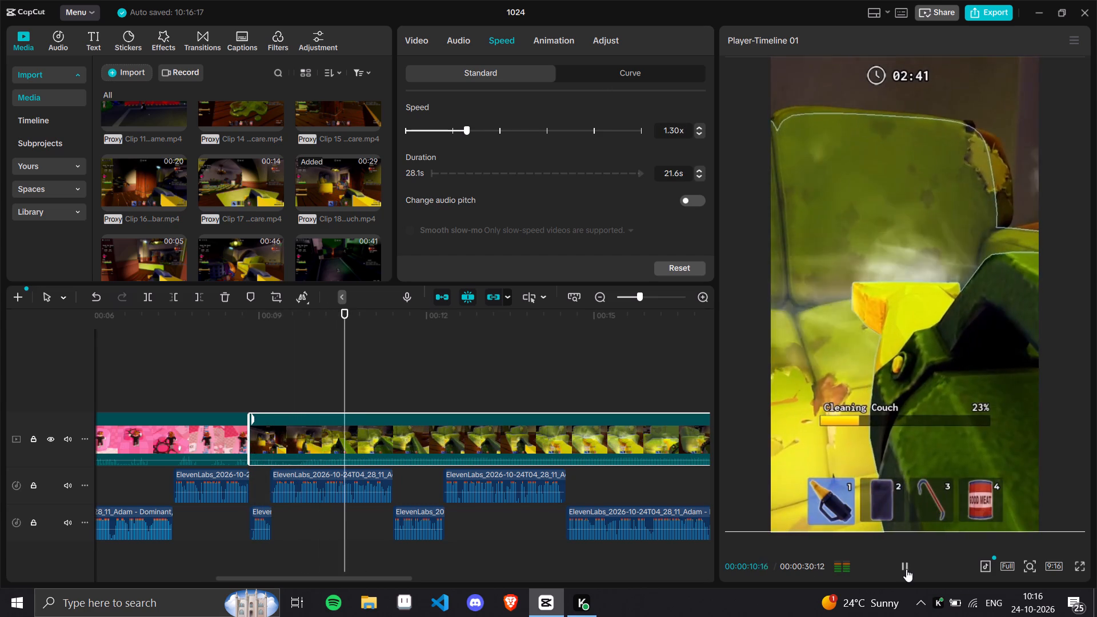
{"action": "left_click", "coordinate": [391, 327]}
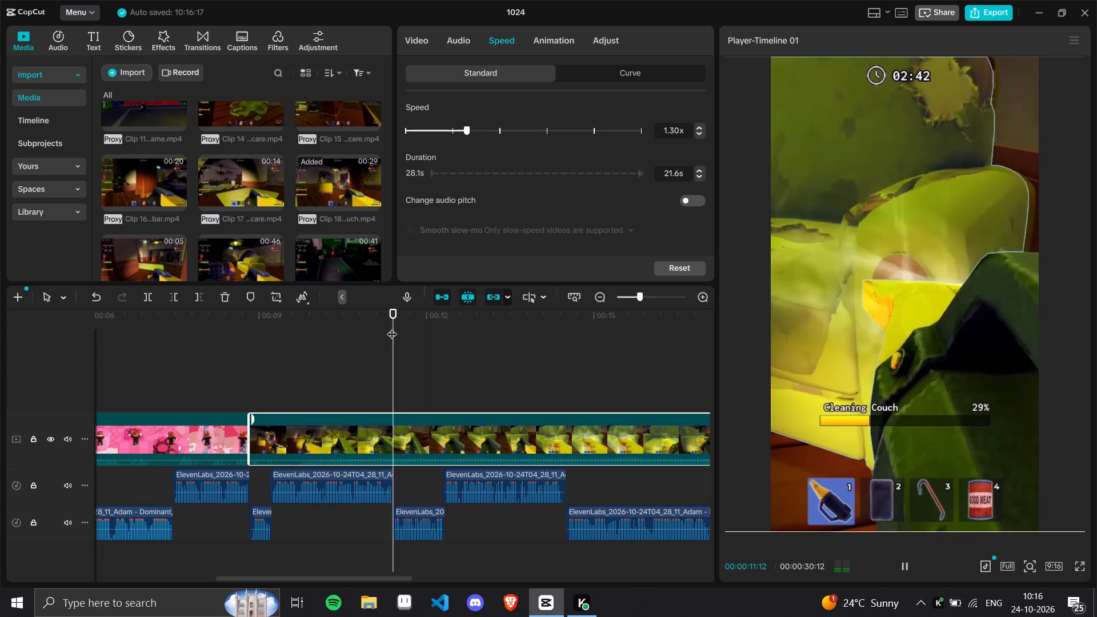
{"action": "left_click", "coordinate": [195, 293]}
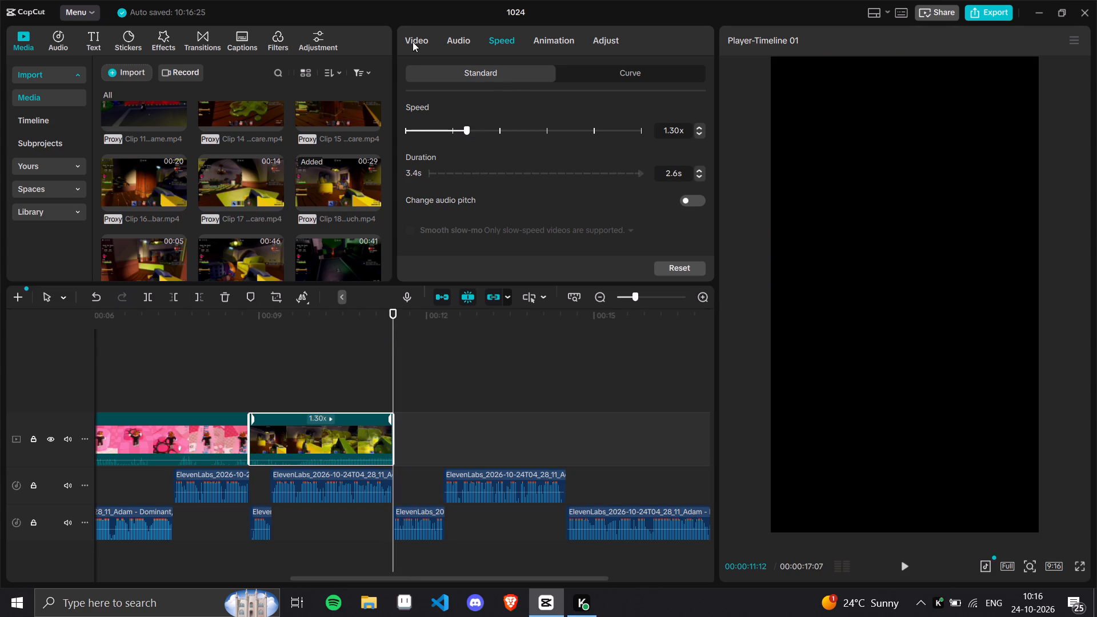
Mute the couch-cleaning clip by lowering its volume to -∞ dB.
{"action": "left_click", "coordinate": [413, 42]}
{"action": "left_click", "coordinate": [459, 42]}
{"action": "left_click", "coordinate": [448, 46]}
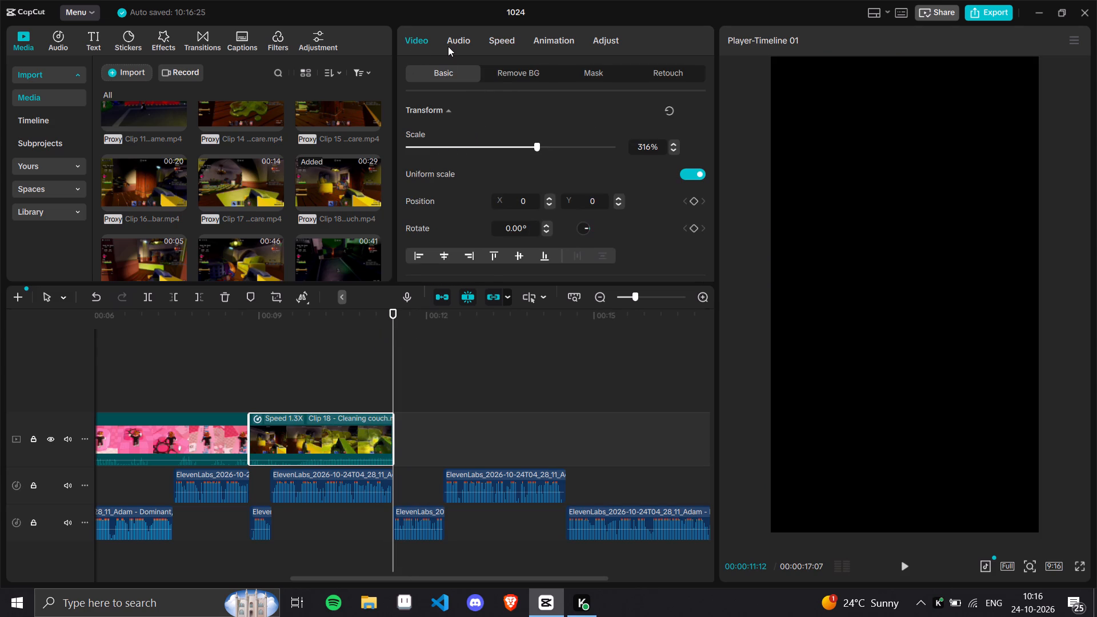
{"action": "left_click_drag", "start_coordinate": [448, 145], "coordinate": [339, 167]}
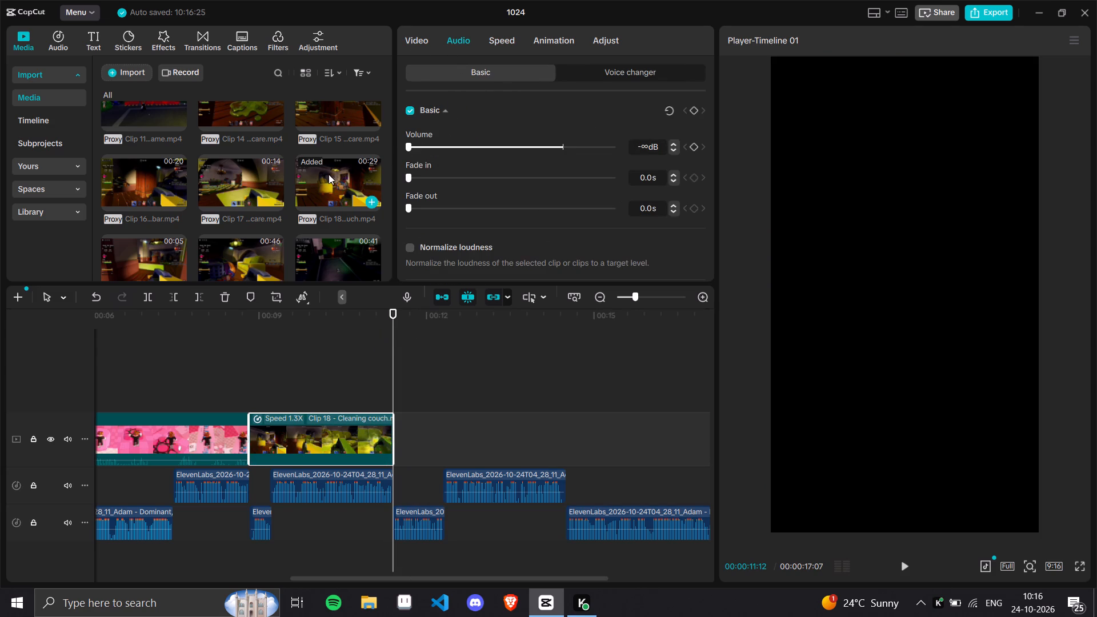
Add "Clip 42 - Monster chase.mp4" from the media library to the main track directly after the couch-cleaning clip.
{"action": "scroll", "coordinate": [329, 179], "scroll_direction": "down", "scroll_amount": 7}
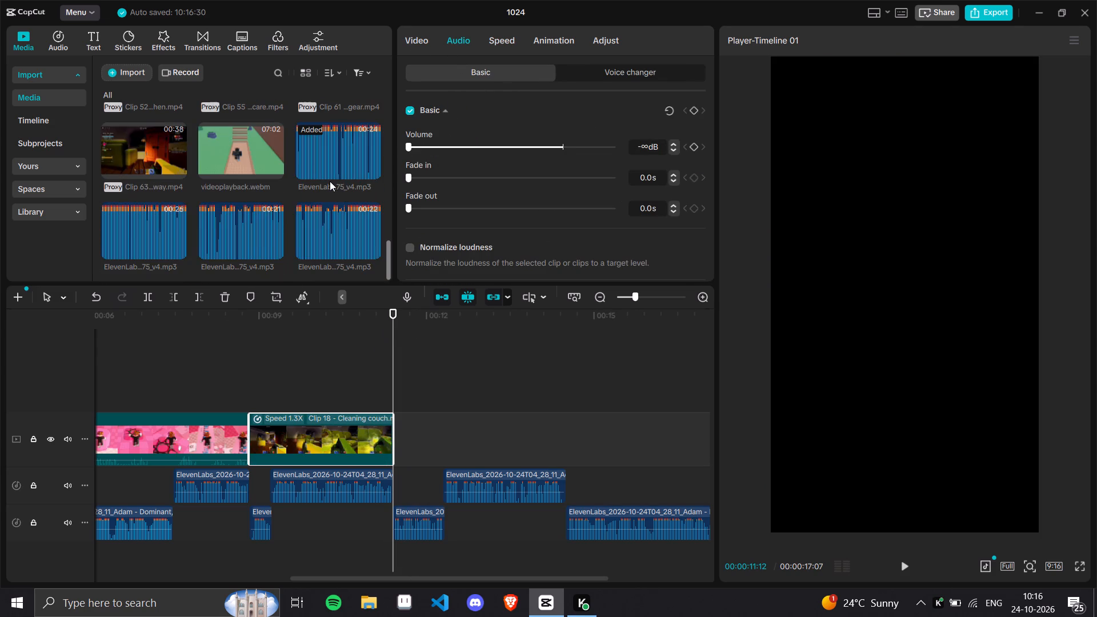
{"action": "scroll", "coordinate": [331, 181], "scroll_direction": "up", "scroll_amount": 2}
{"action": "left_click_drag", "start_coordinate": [125, 127], "coordinate": [273, 253]}
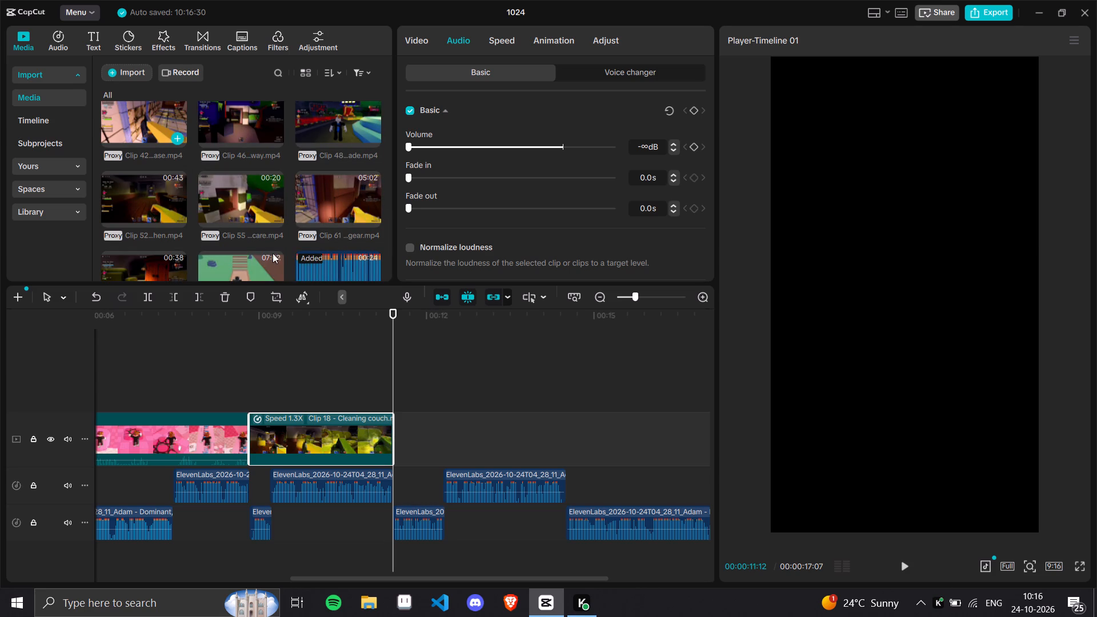
{"action": "left_click_drag", "start_coordinate": [273, 253], "coordinate": [400, 448]}
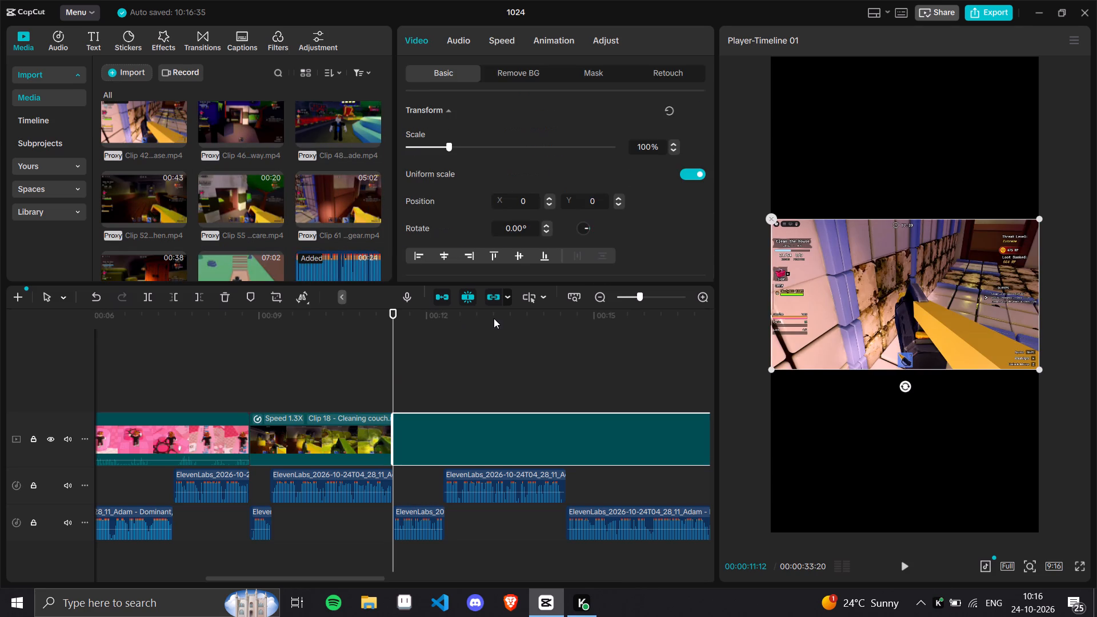
Find the monster's close-up in the Monster chase clip and trim off the part before 00:00:13:24.
{"action": "left_click", "coordinate": [507, 311]}
{"action": "left_click", "coordinate": [551, 332]}
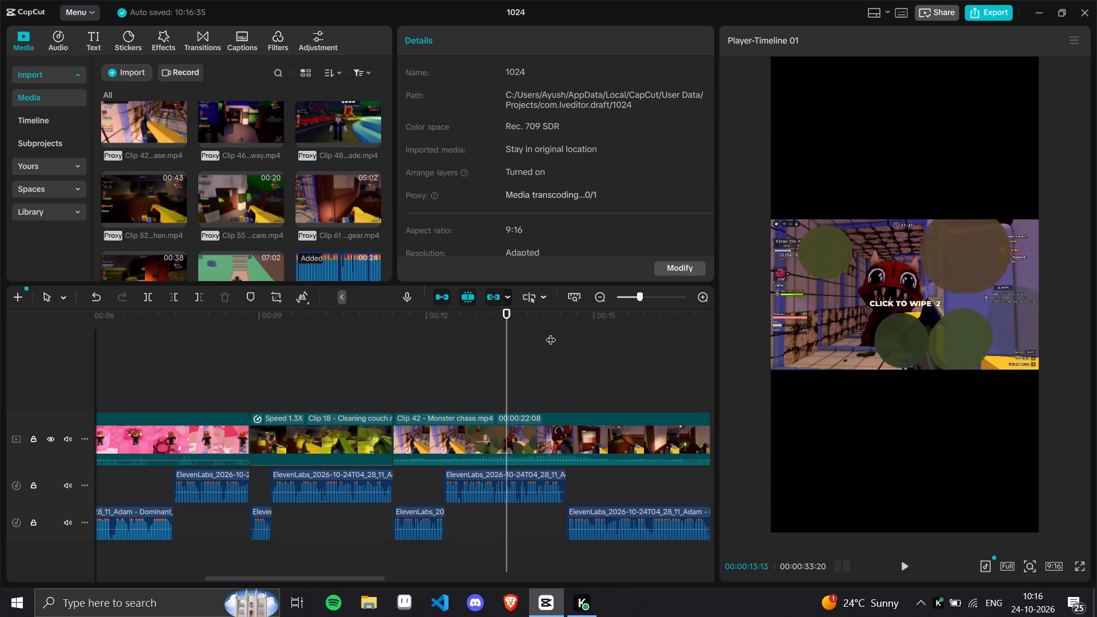
{"action": "left_click", "coordinate": [538, 318]}
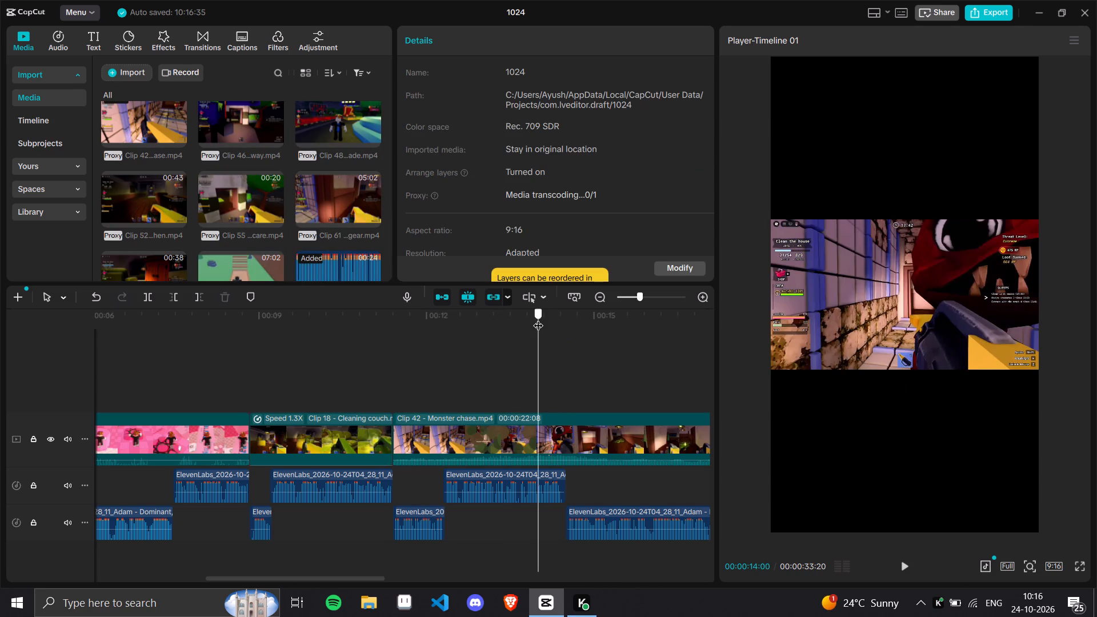
{"action": "left_click", "coordinate": [527, 316]}
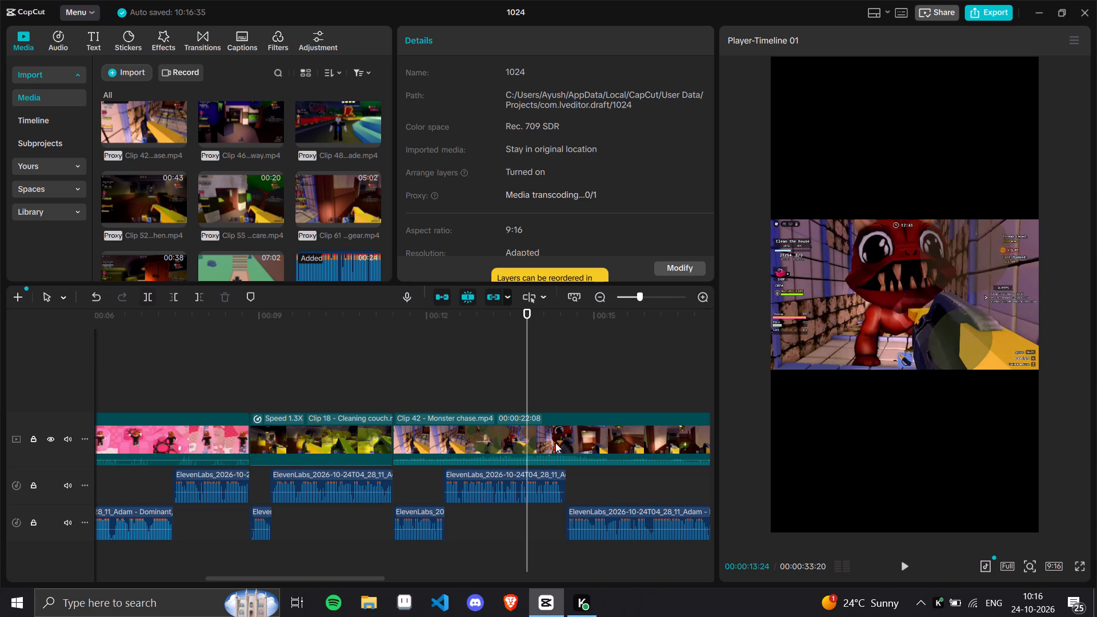
{"action": "left_click", "coordinate": [555, 443]}
{"action": "left_click", "coordinate": [172, 296]}
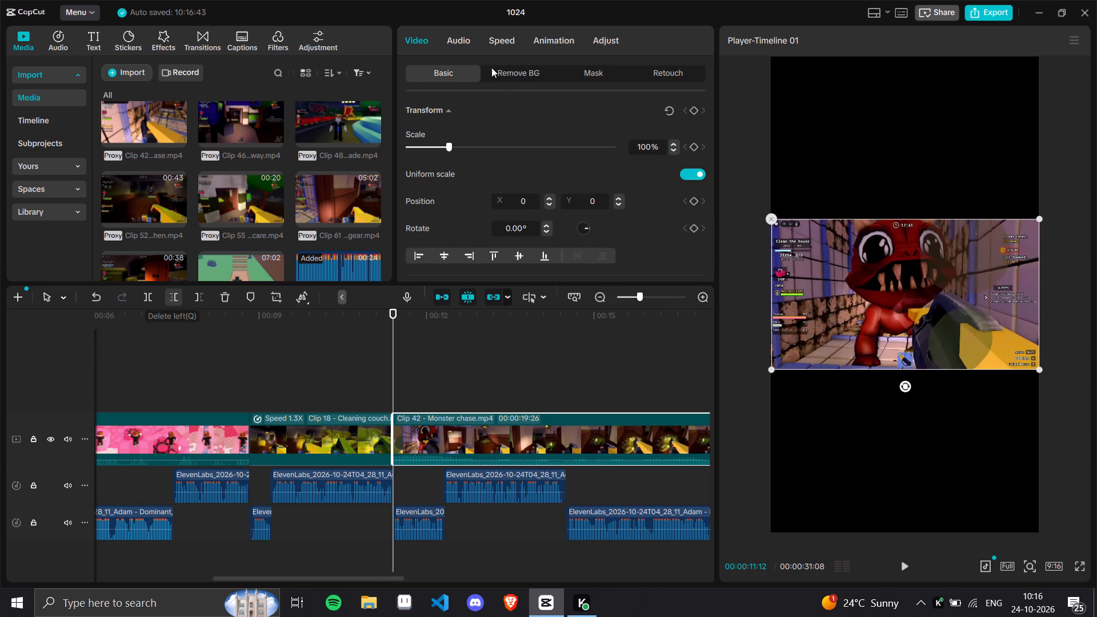
Mute the Monster chase clip by lowering its volume to -∞ dB.
{"action": "left_click", "coordinate": [460, 42]}
{"action": "left_click_drag", "start_coordinate": [477, 145], "coordinate": [346, 147]}
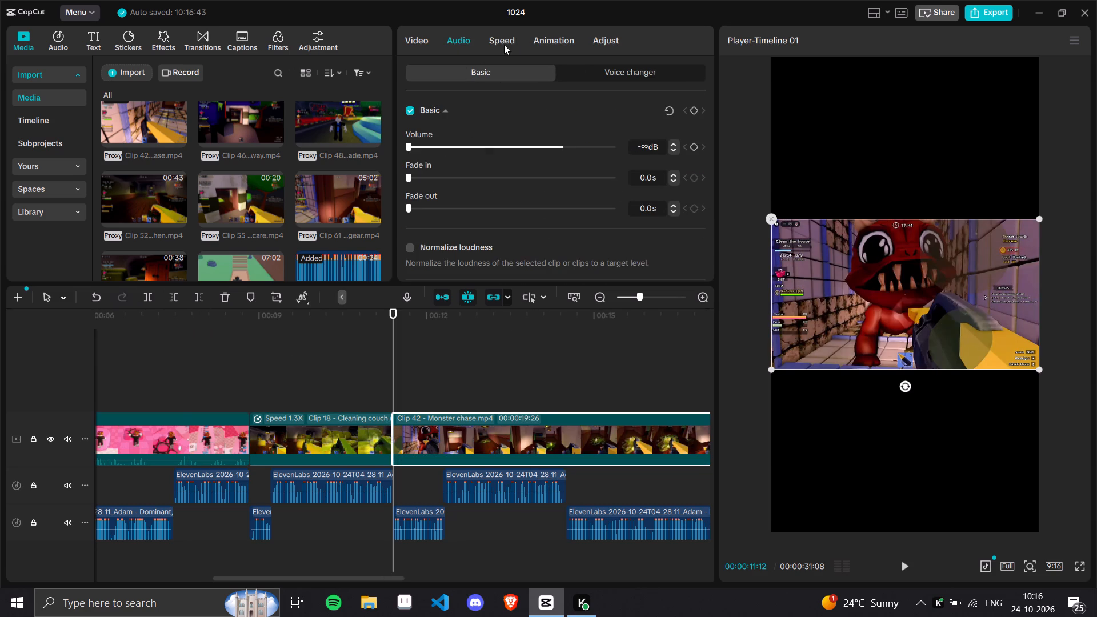
Set the Monster chase clip's playback speed to 1.30x.
{"action": "left_click", "coordinate": [500, 43]}
{"action": "left_click", "coordinate": [699, 137]}
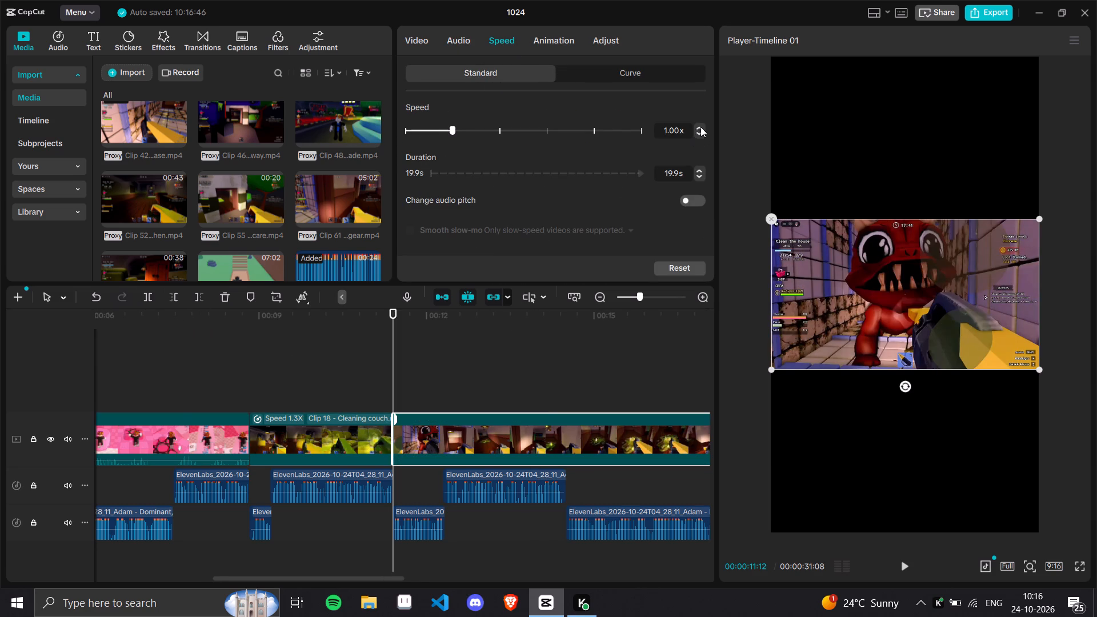
{"action": "triple_click", "coordinate": [700, 127]}
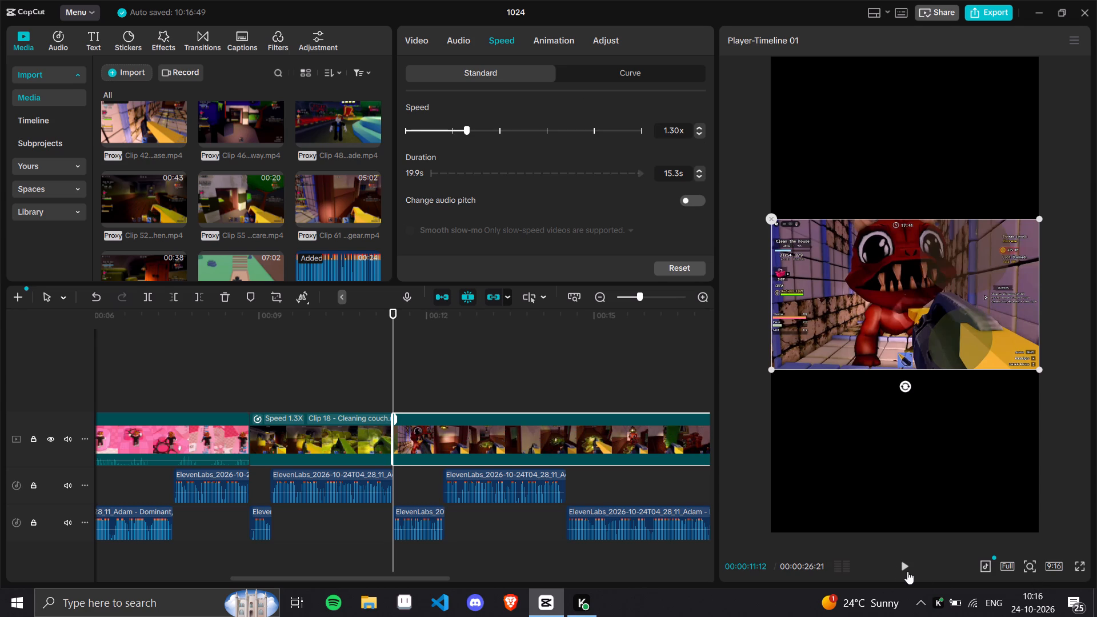
Play the Monster chase clip briefly and scale it up to fill the vertical frame.
{"action": "left_click", "coordinate": [900, 568]}
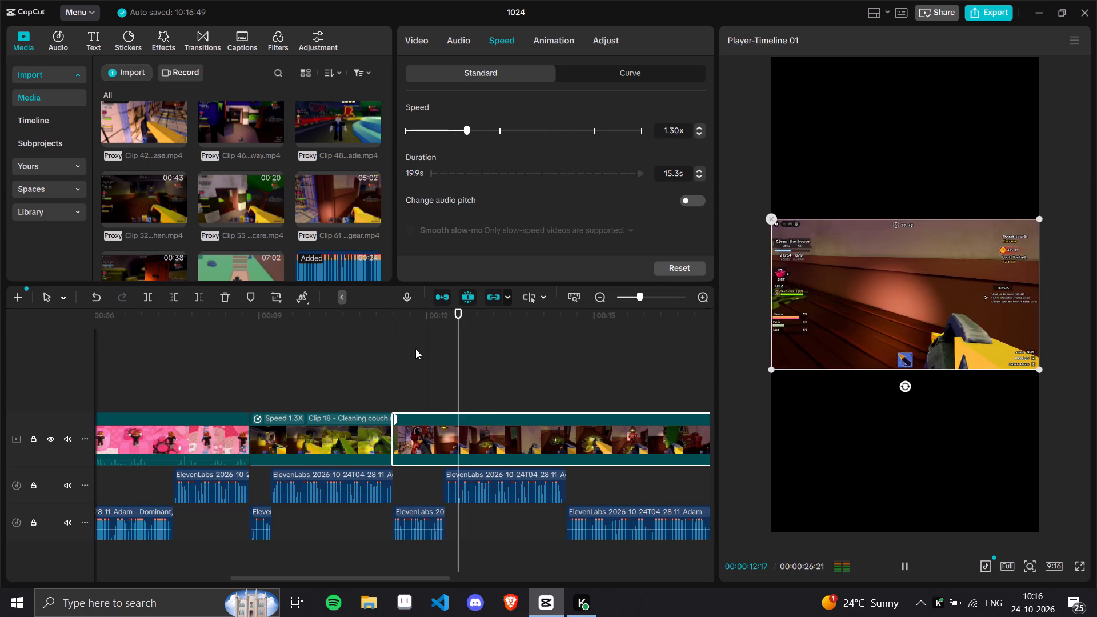
{"action": "left_click", "coordinate": [445, 321]}
{"action": "left_click_drag", "start_coordinate": [770, 373], "coordinate": [254, 443]}
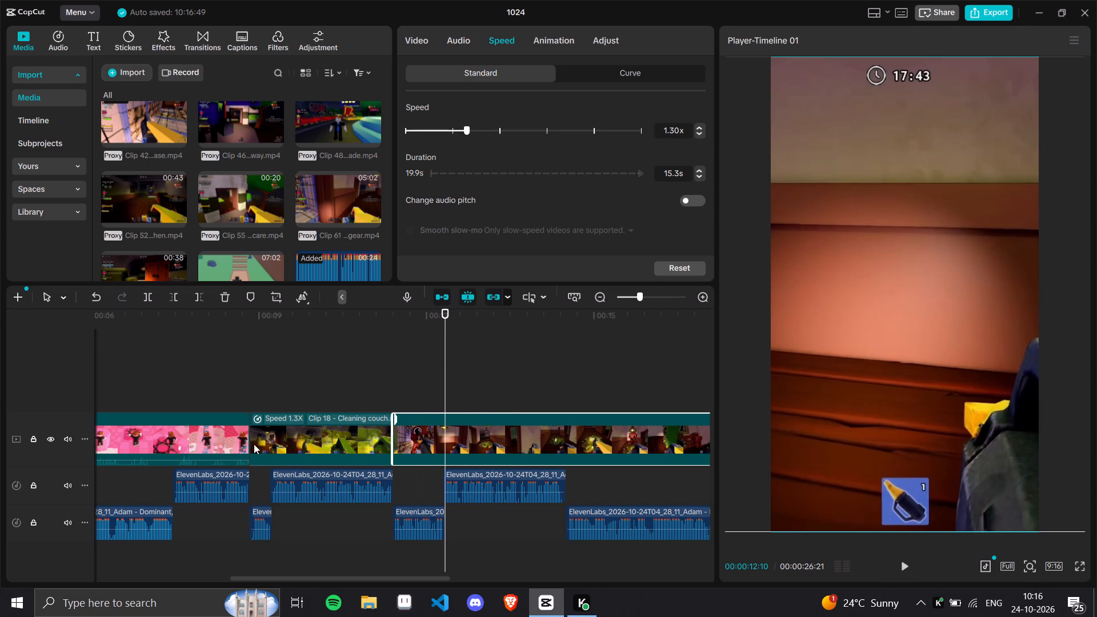
Replay the Monster chase clip from its start and trim off everything after 00:00:12:10, at the voiceover segment's end.
{"action": "left_click_drag", "start_coordinate": [394, 309], "coordinate": [393, 315]}
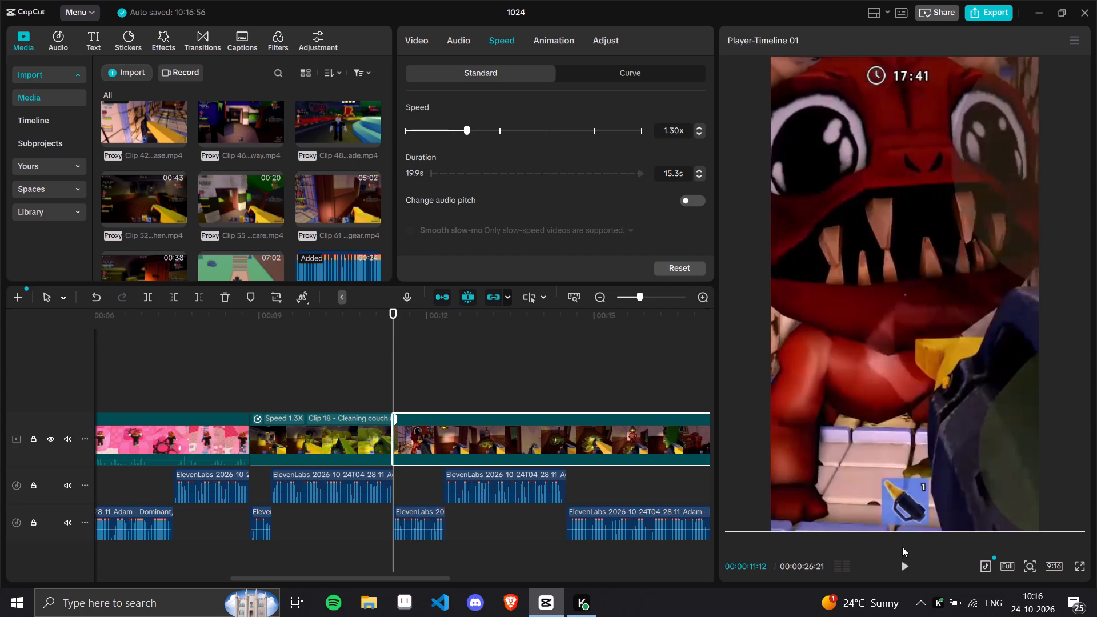
{"action": "left_click", "coordinate": [907, 561]}
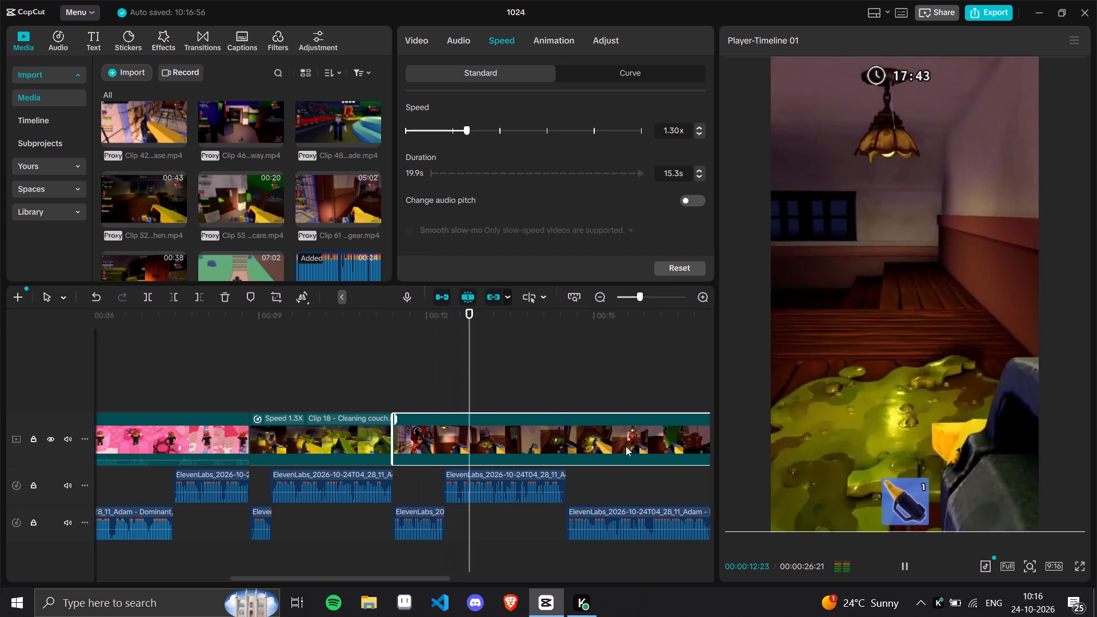
{"action": "left_click", "coordinate": [446, 324]}
{"action": "left_click", "coordinate": [204, 294]}
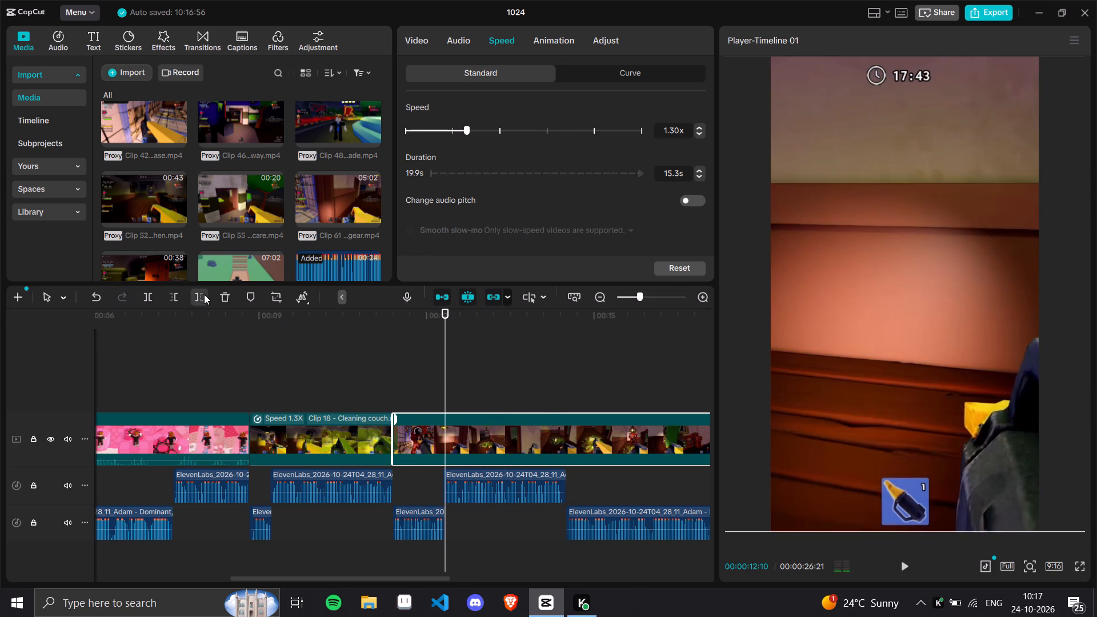
Add "Clip 46 - Finishing + driving away.mp4" from the media library to the main track directly after the Monster chase clip.
{"action": "scroll", "coordinate": [305, 197], "scroll_direction": "up", "scroll_amount": 1}
{"action": "scroll", "coordinate": [304, 199], "scroll_direction": "down", "scroll_amount": 2}
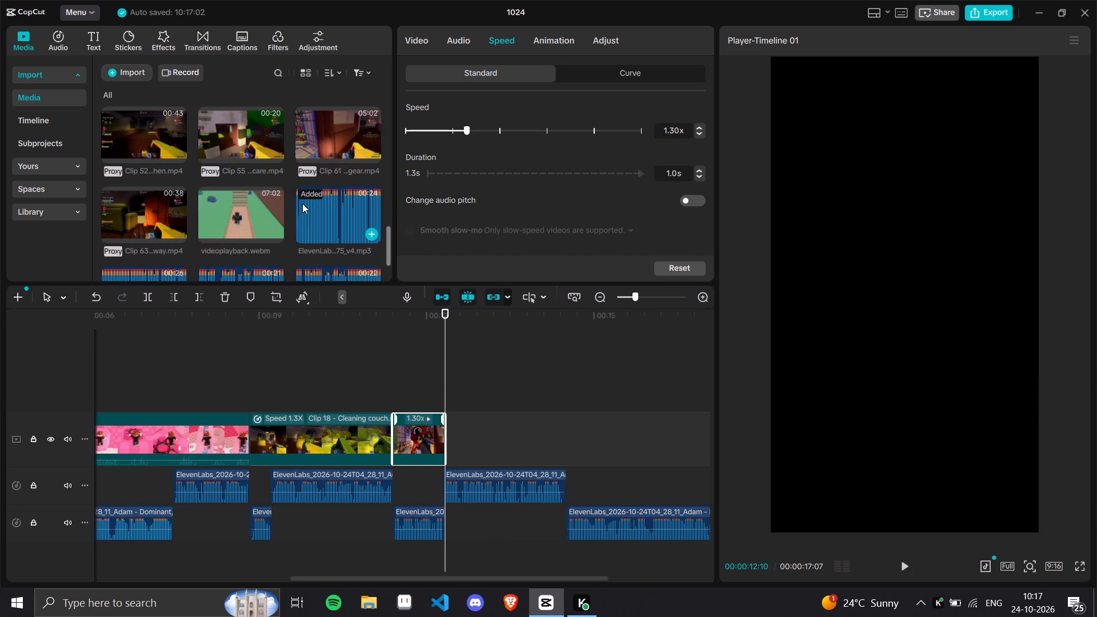
{"action": "scroll", "coordinate": [302, 203], "scroll_direction": "up", "scroll_amount": 1}
{"action": "left_click_drag", "start_coordinate": [242, 121], "coordinate": [466, 458]}
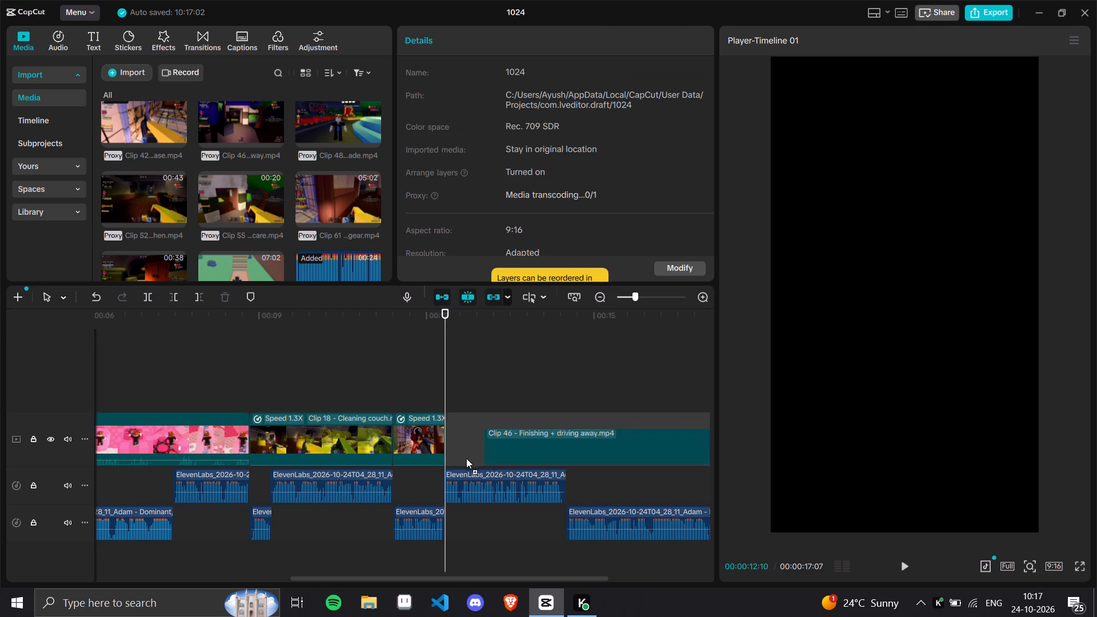
{"action": "left_click_drag", "start_coordinate": [466, 458], "coordinate": [451, 443]}
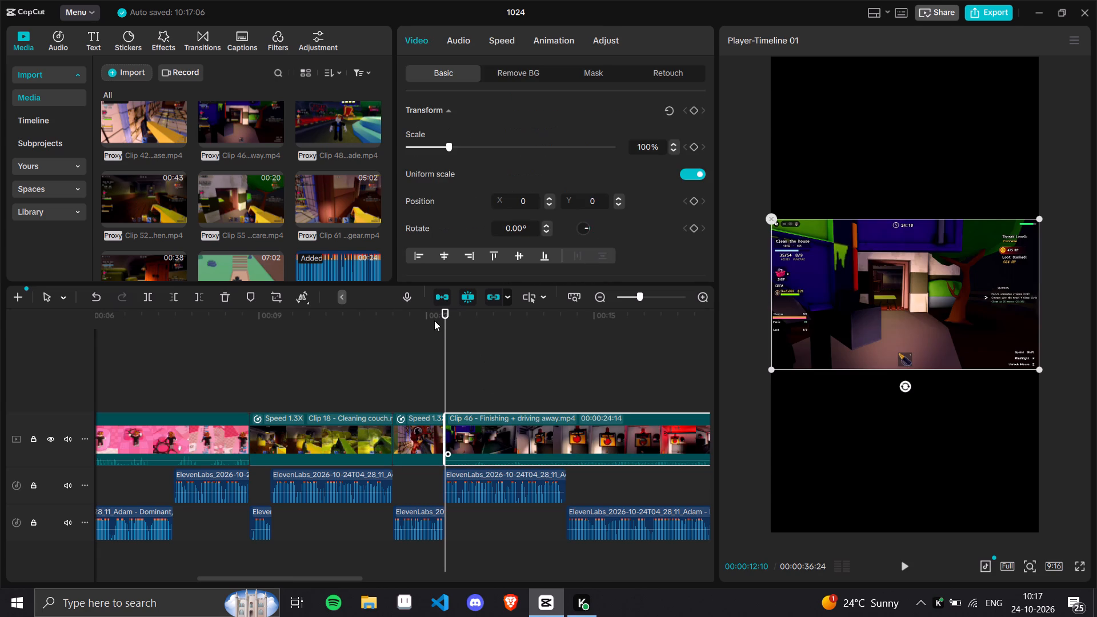
Set the "Finishing + driving away" clip's playback speed to 1.20x.
{"action": "left_click", "coordinate": [502, 37]}
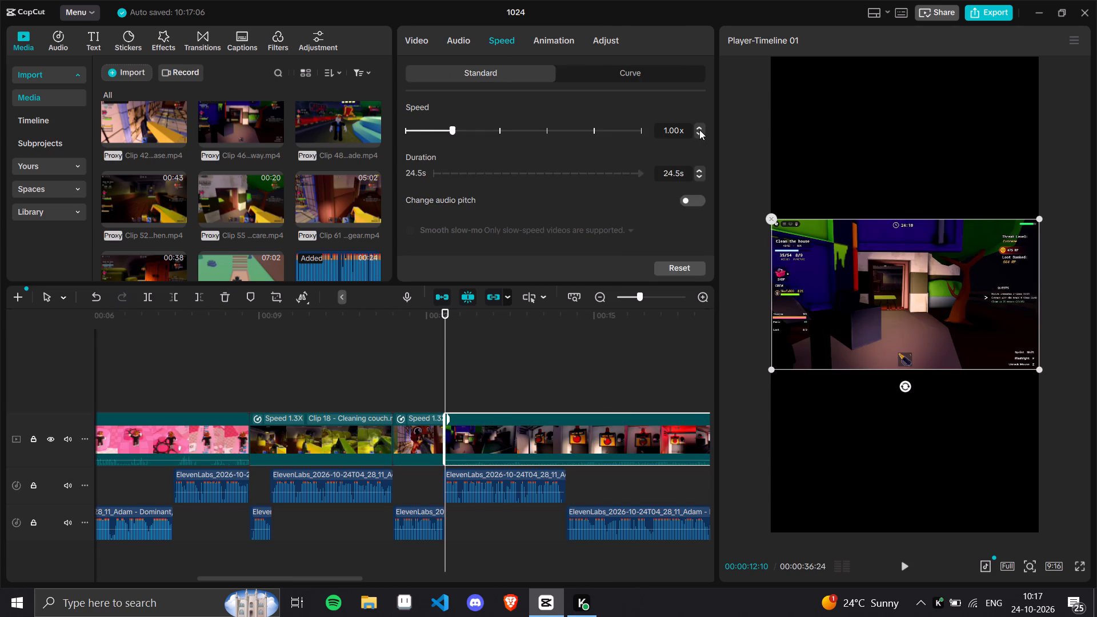
{"action": "double_click", "coordinate": [700, 130]}
Scale the "Finishing + driving away" clip up to fill the vertical frame.
{"action": "left_click_drag", "start_coordinate": [769, 366], "coordinate": [760, 373]}
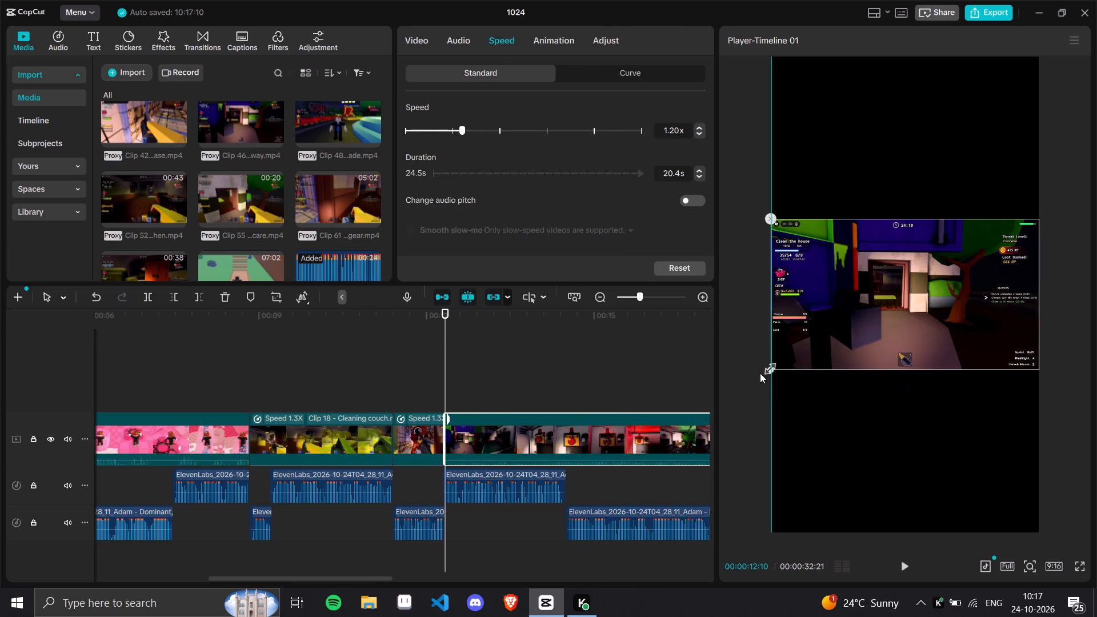
{"action": "left_click_drag", "start_coordinate": [760, 373], "coordinate": [315, 540]}
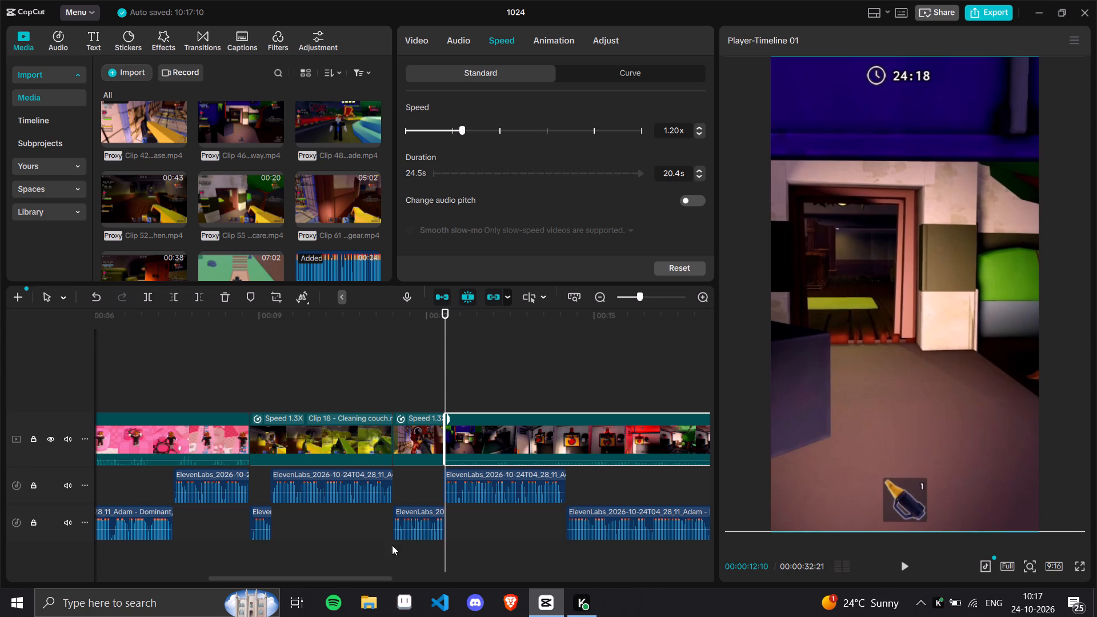
Cut the section between 00:00:13:10 and 00:00:15:15 out of the Clip 46 "Finishing + driving away" clip and close the gap.
{"action": "left_click", "coordinate": [908, 559]}
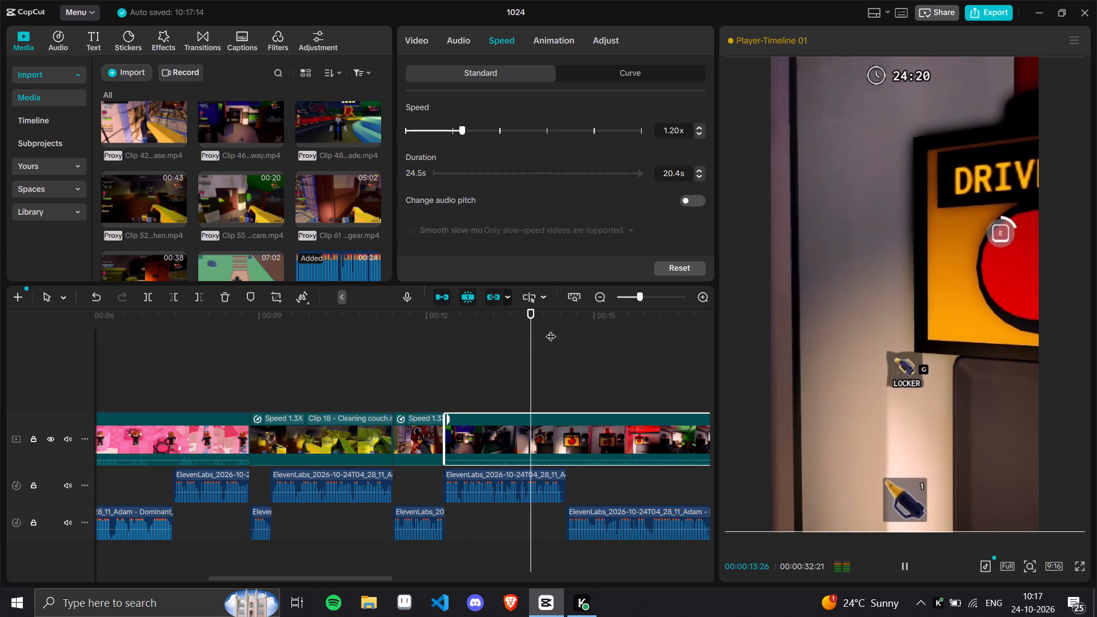
{"action": "left_click_drag", "start_coordinate": [559, 324], "coordinate": [565, 334]}
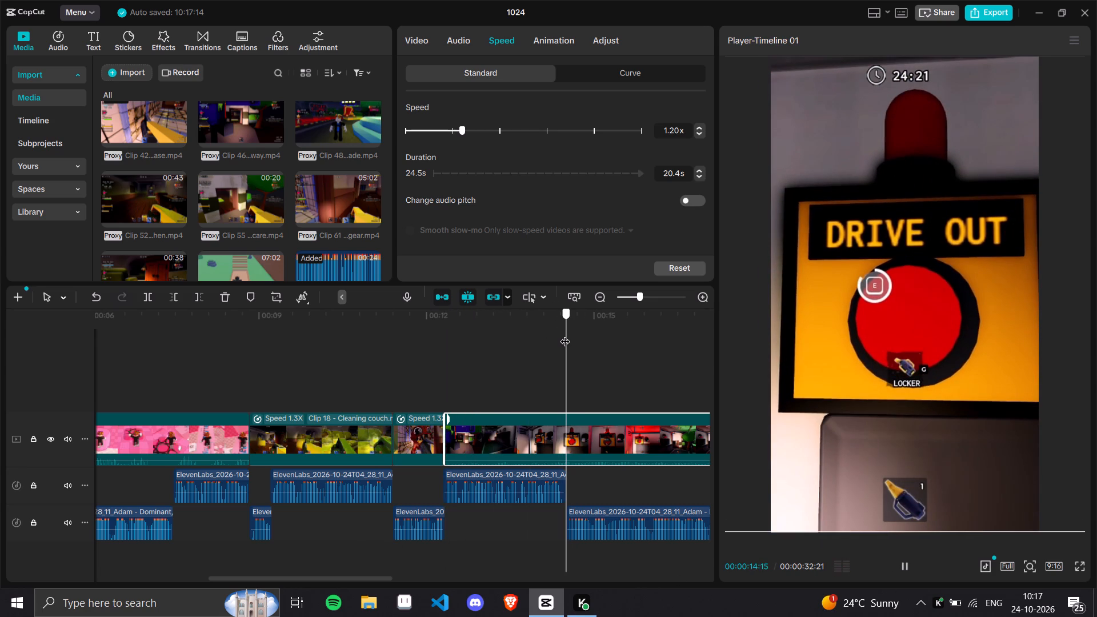
{"action": "left_click_drag", "start_coordinate": [565, 334], "coordinate": [480, 343]}
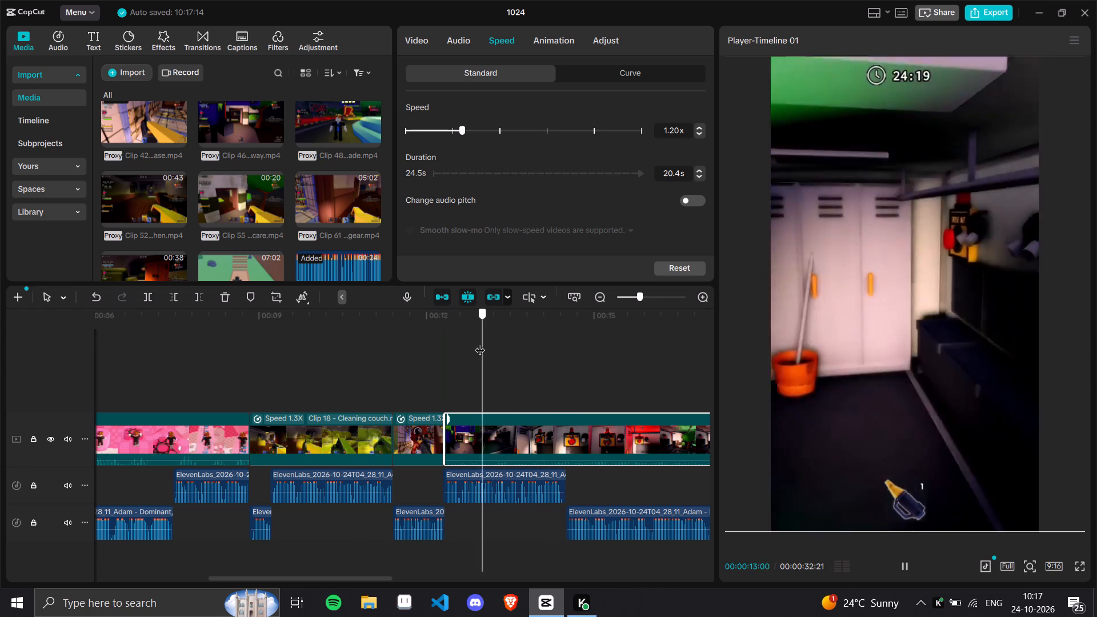
{"action": "left_click_drag", "start_coordinate": [480, 343], "coordinate": [519, 359]}
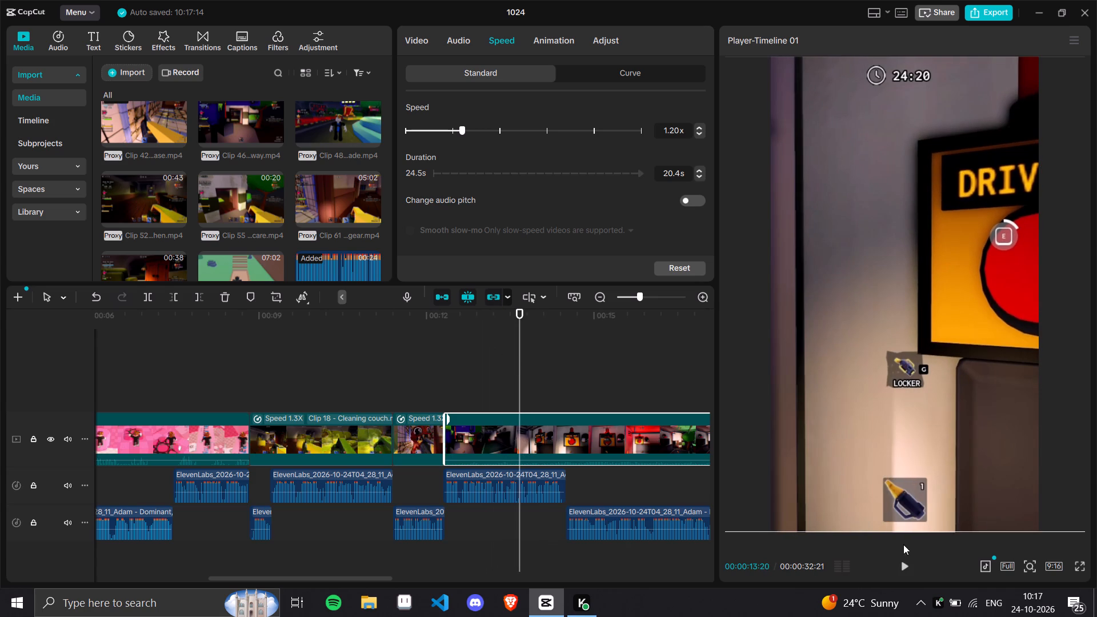
{"action": "left_click", "coordinate": [912, 560]}
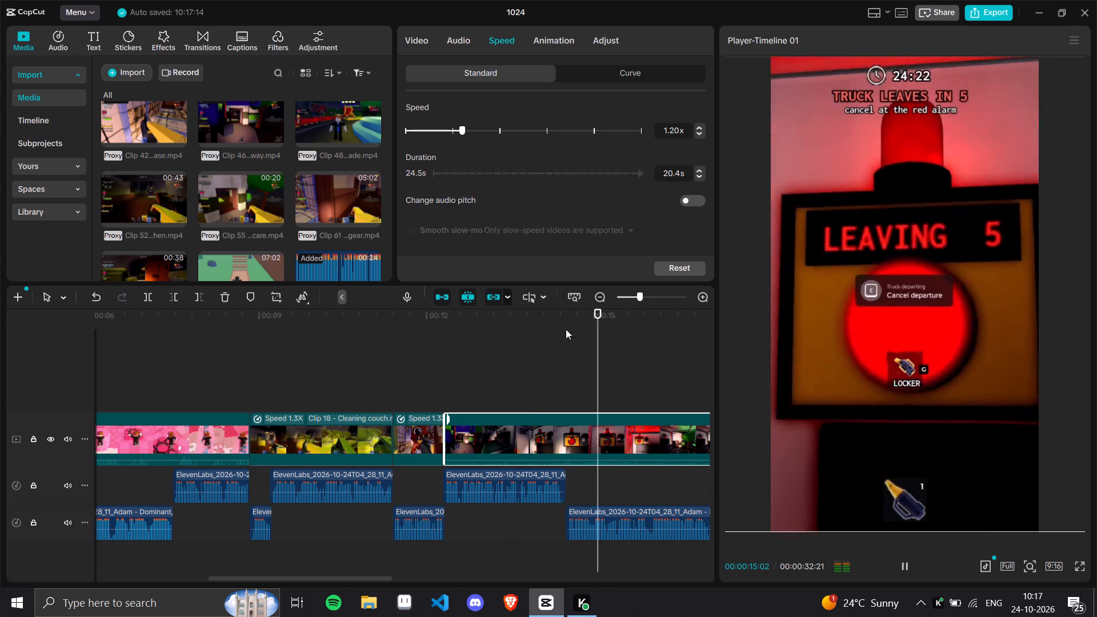
{"action": "left_click_drag", "start_coordinate": [571, 322], "coordinate": [566, 324]}
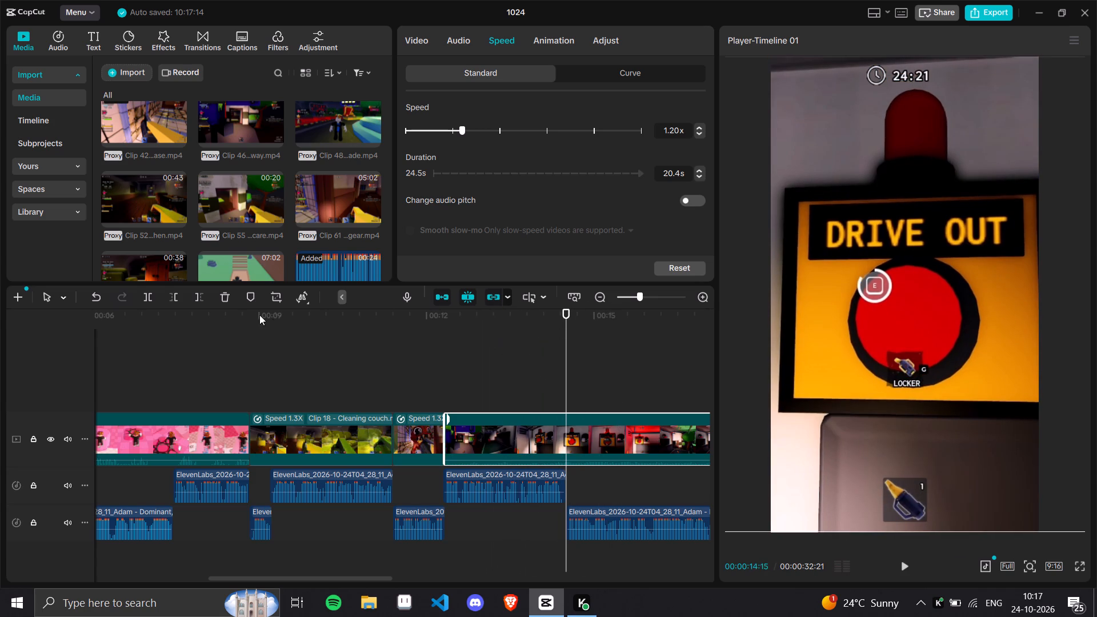
{"action": "left_click_drag", "start_coordinate": [509, 315], "coordinate": [501, 316]}
{"action": "left_click", "coordinate": [149, 297]}
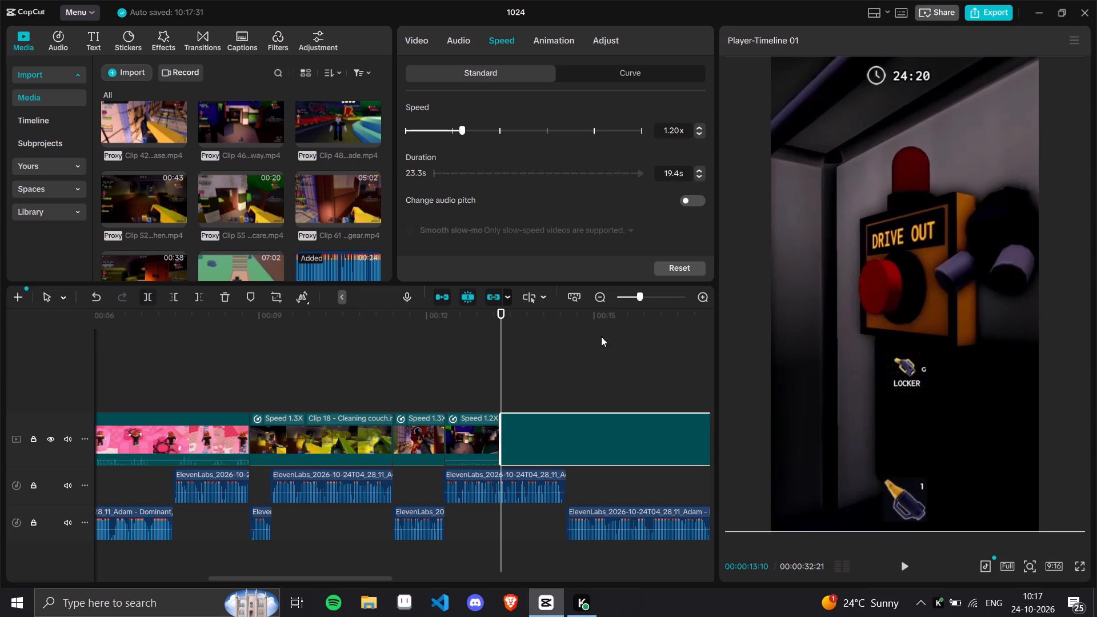
{"action": "left_click", "coordinate": [618, 322]}
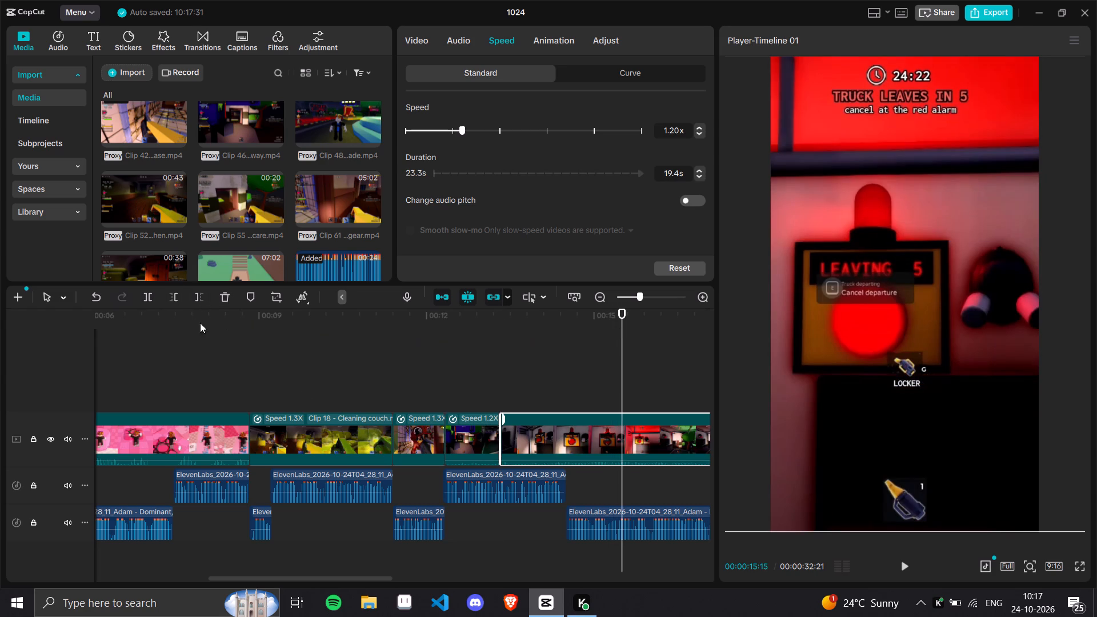
{"action": "left_click", "coordinate": [173, 290]}
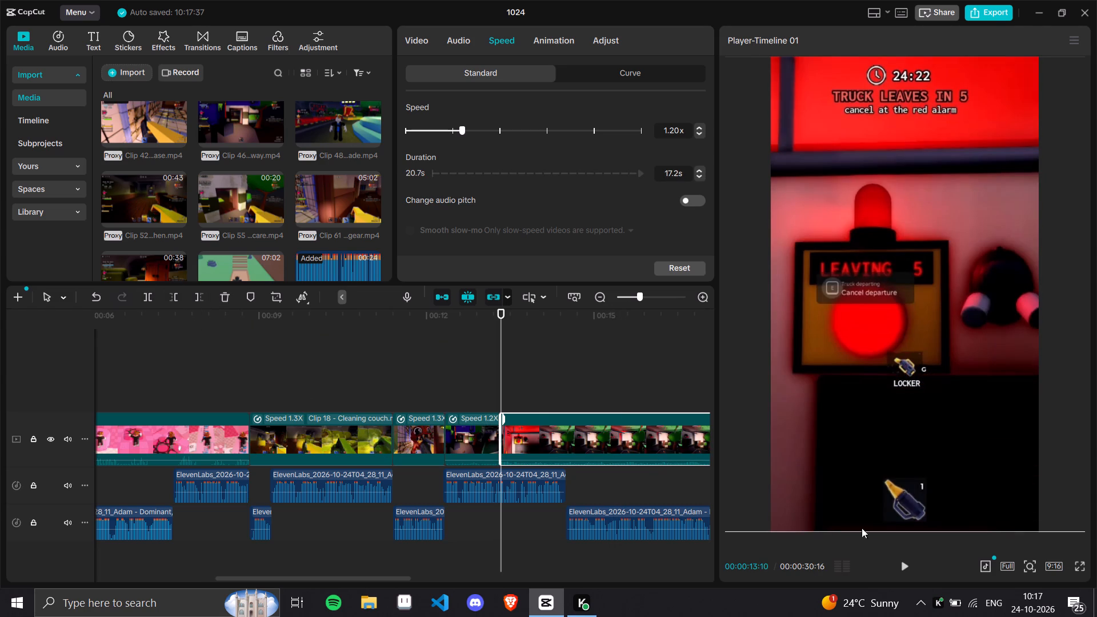
Play the remaining second piece of Clip 46 and trim off everything after 00:00:14:15, at the voiceover segment's end.
{"action": "left_click", "coordinate": [902, 558]}
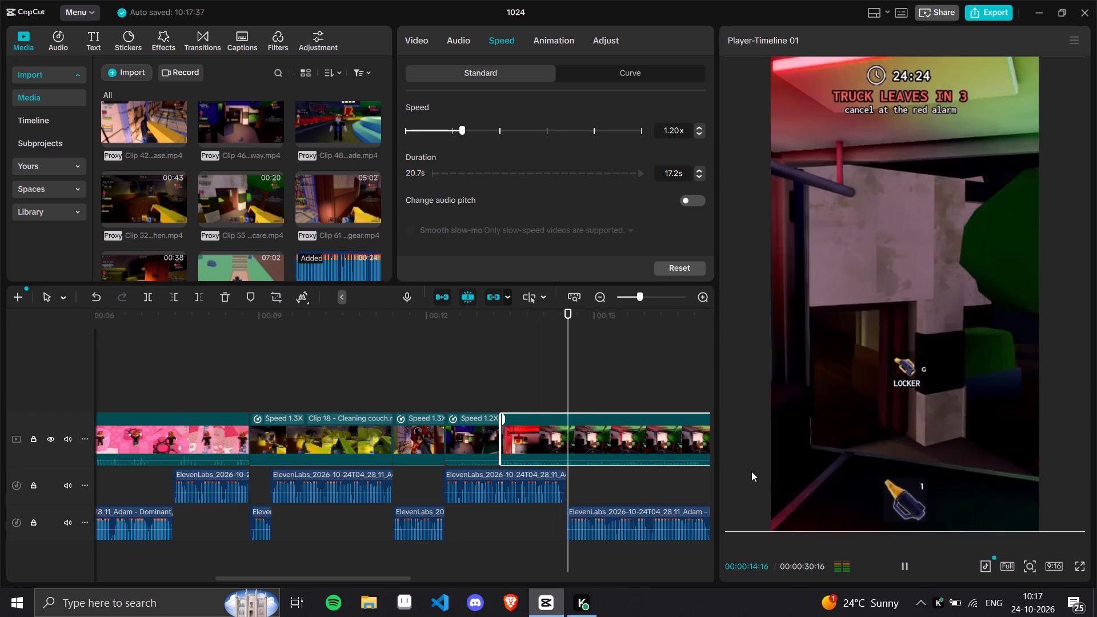
{"action": "left_click_drag", "start_coordinate": [563, 325], "coordinate": [560, 365]}
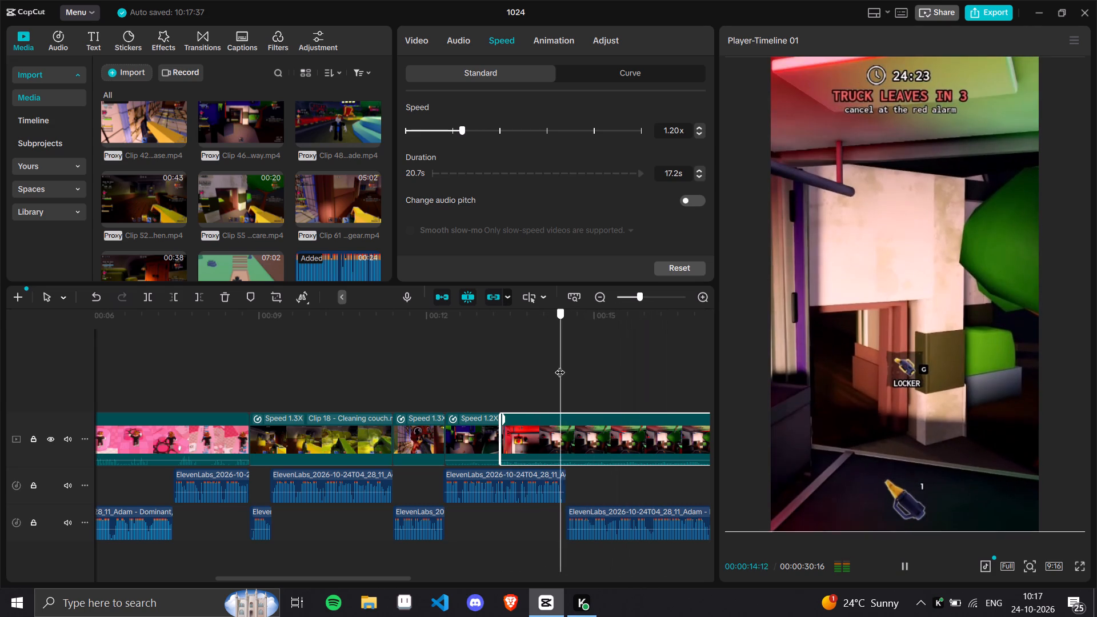
{"action": "left_click_drag", "start_coordinate": [560, 365], "coordinate": [562, 367]}
{"action": "left_click", "coordinate": [201, 299]}
Add "Clip 63 - Finishing + driving away.mp4" from the media library to the main track directly after Clip 46.
{"action": "scroll", "coordinate": [274, 255], "scroll_direction": "down", "scroll_amount": 1}
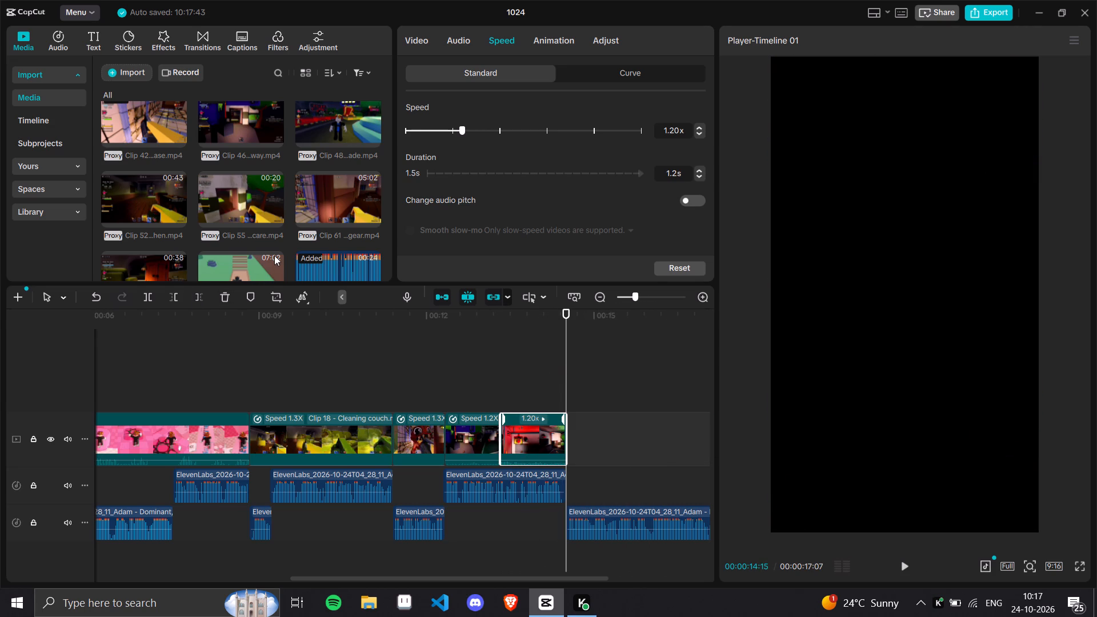
{"action": "scroll", "coordinate": [252, 245], "scroll_direction": "down", "scroll_amount": 1}
{"action": "left_click_drag", "start_coordinate": [141, 166], "coordinate": [587, 422]}
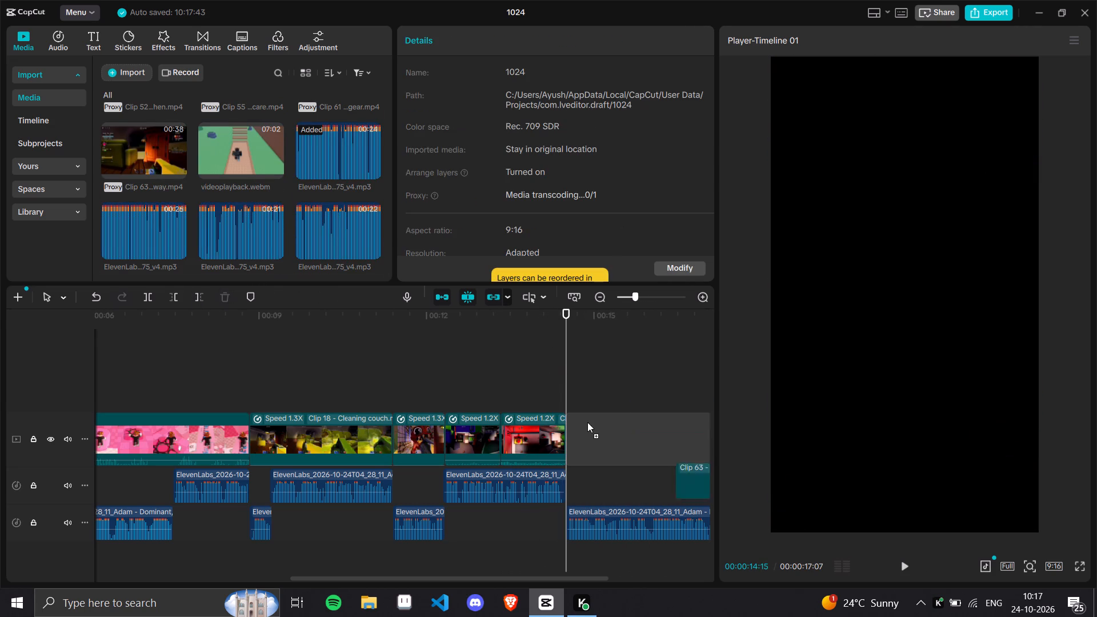
{"action": "left_click_drag", "start_coordinate": [587, 422], "coordinate": [571, 440]}
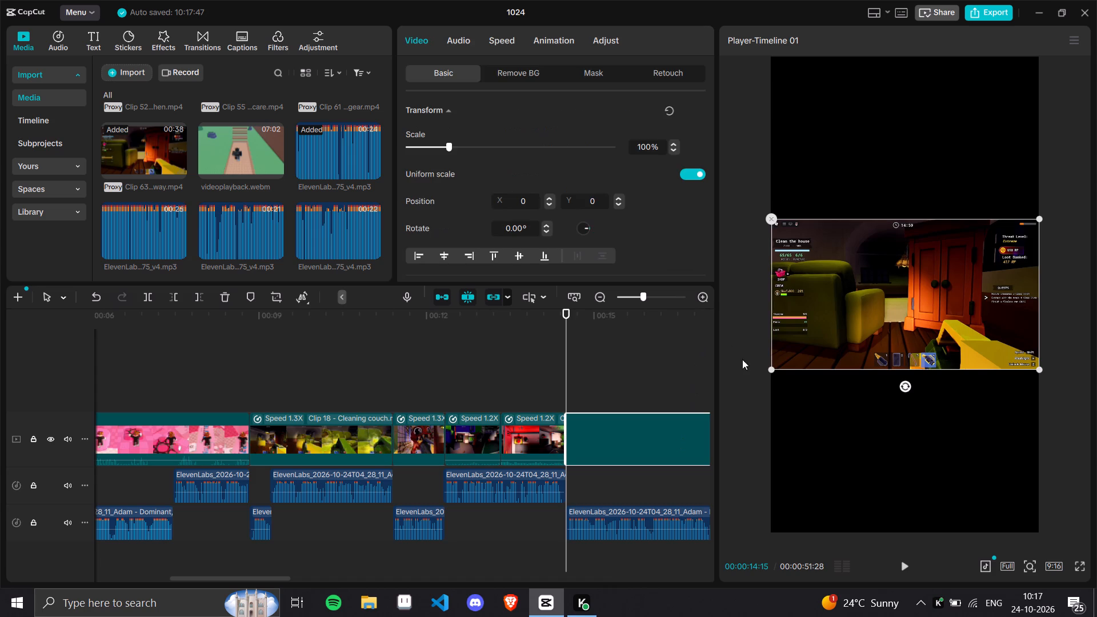
Scale the Clip 63 footage up to 316% so it fills the vertical frame.
{"action": "left_click_drag", "start_coordinate": [767, 369], "coordinate": [285, 497]}
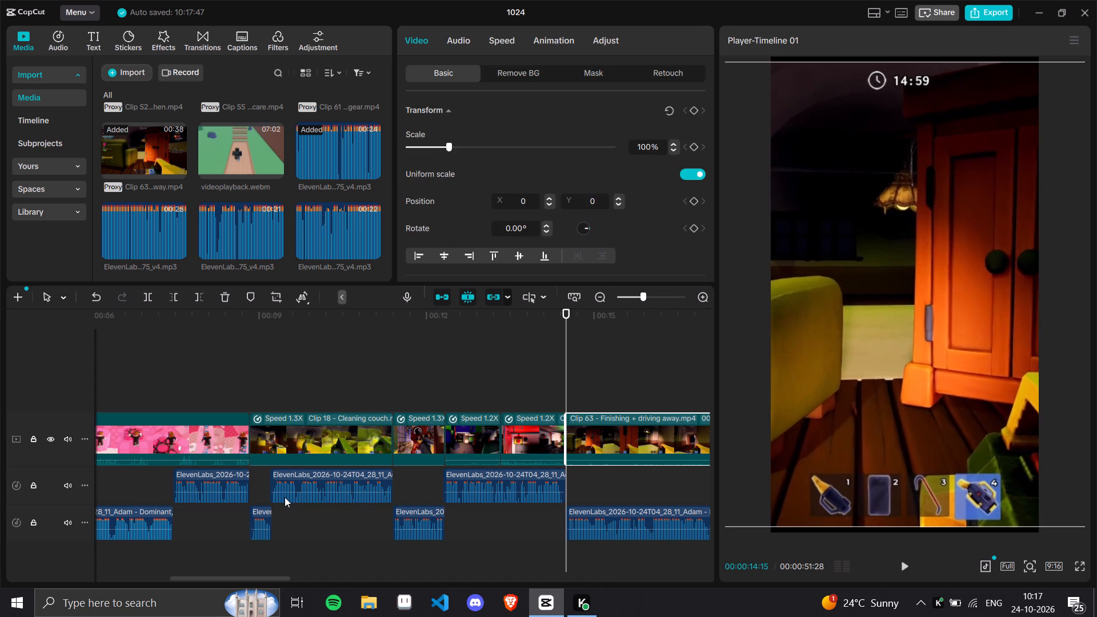
{"action": "left_click_drag", "start_coordinate": [285, 497], "coordinate": [273, 492]}
Preview Clip 63 against the voiceover and trim off everything after 00:00:16:01.
{"action": "left_click", "coordinate": [899, 559]}
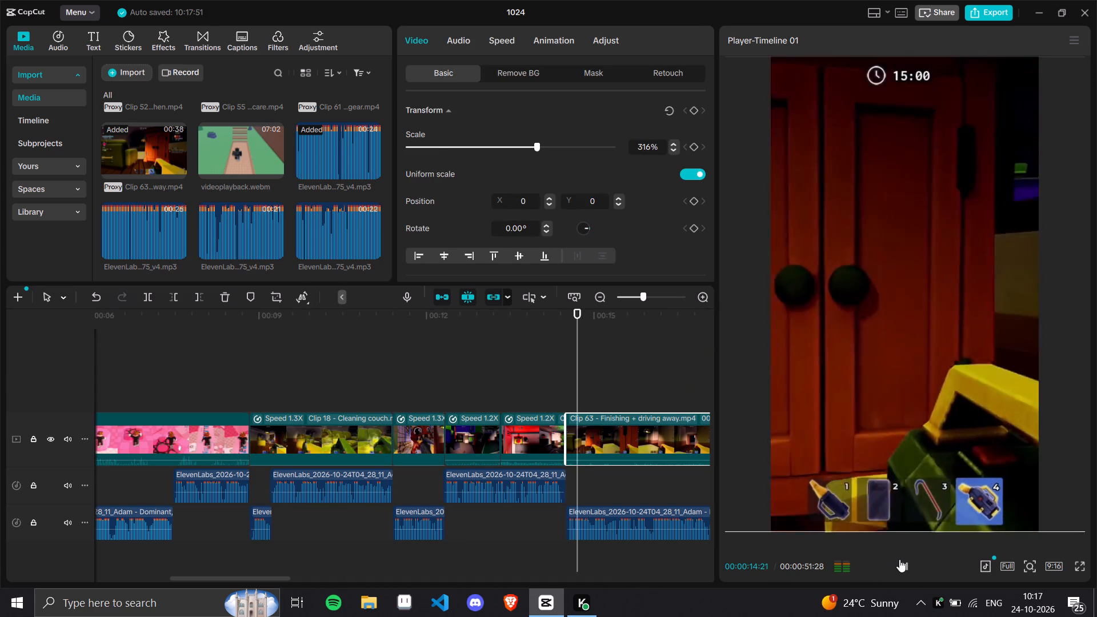
{"action": "left_click_drag", "start_coordinate": [644, 316], "coordinate": [706, 338]}
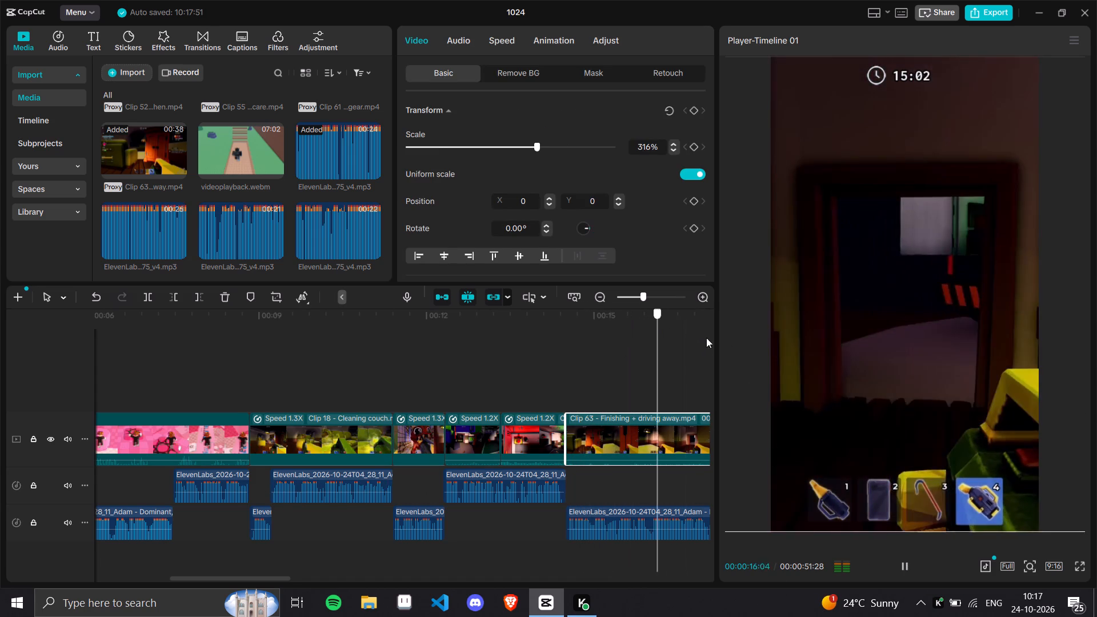
{"action": "left_click_drag", "start_coordinate": [706, 338], "coordinate": [419, 443]}
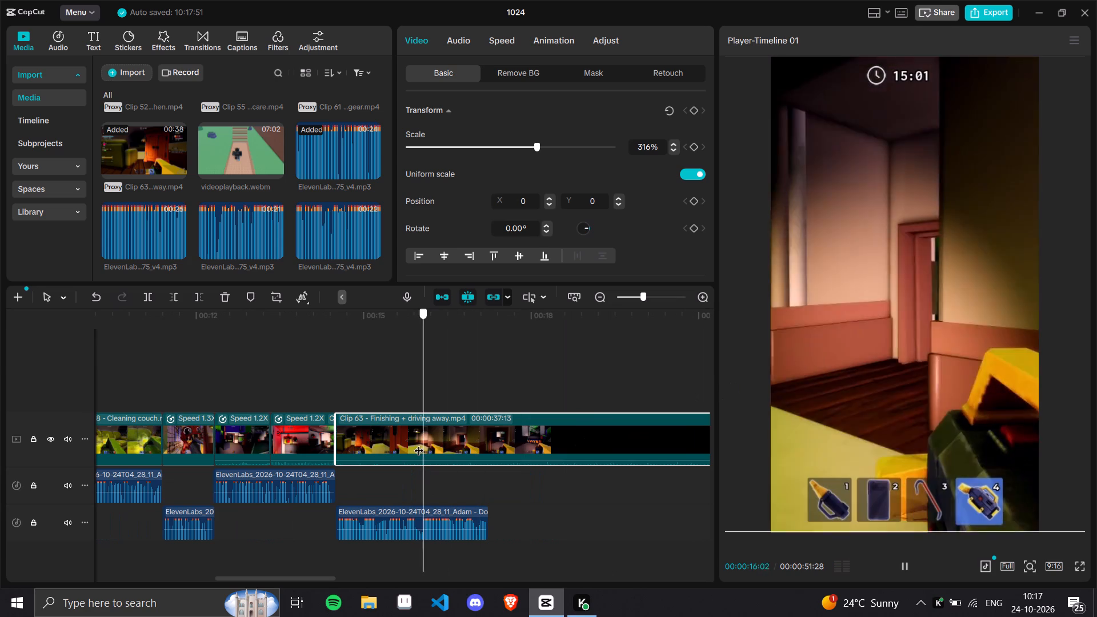
{"action": "left_click_drag", "start_coordinate": [419, 443], "coordinate": [422, 447]}
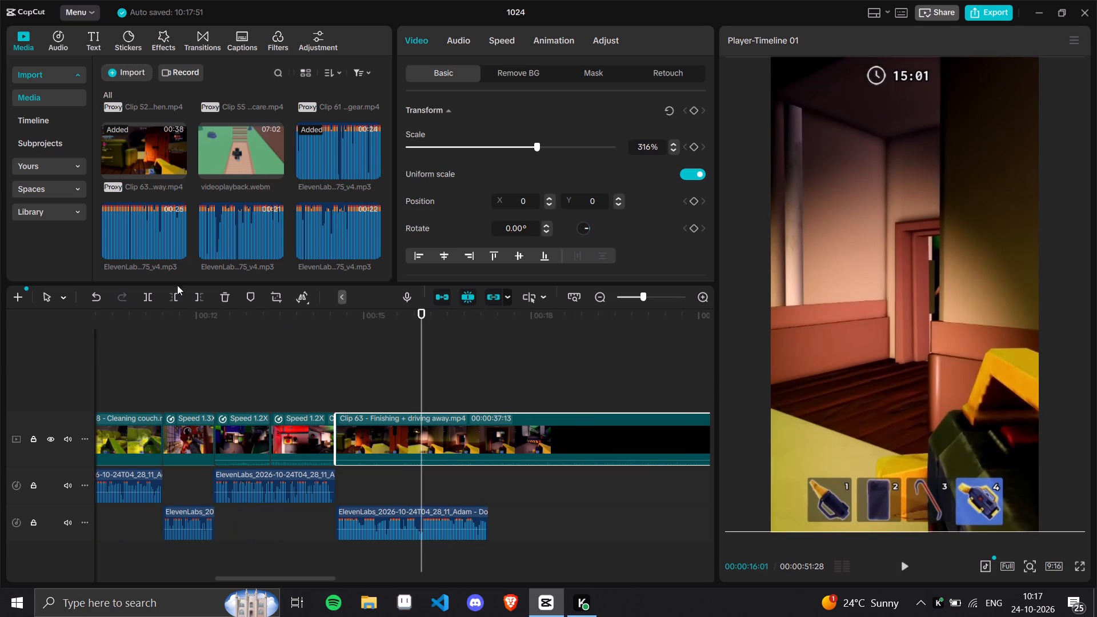
{"action": "left_click", "coordinate": [196, 295]}
Add "Clip 30 - Cleaning mirror + monster.mp4" from the media library to the main track directly after Clip 63.
{"action": "scroll", "coordinate": [265, 222], "scroll_direction": "up", "scroll_amount": 4}
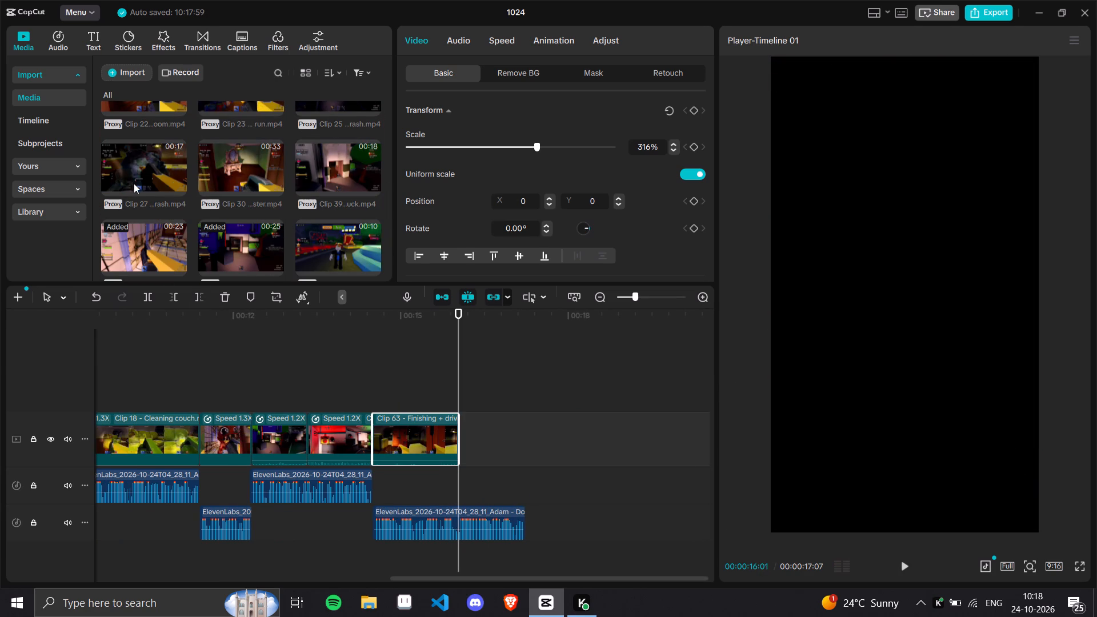
{"action": "left_click_drag", "start_coordinate": [222, 174], "coordinate": [463, 442]}
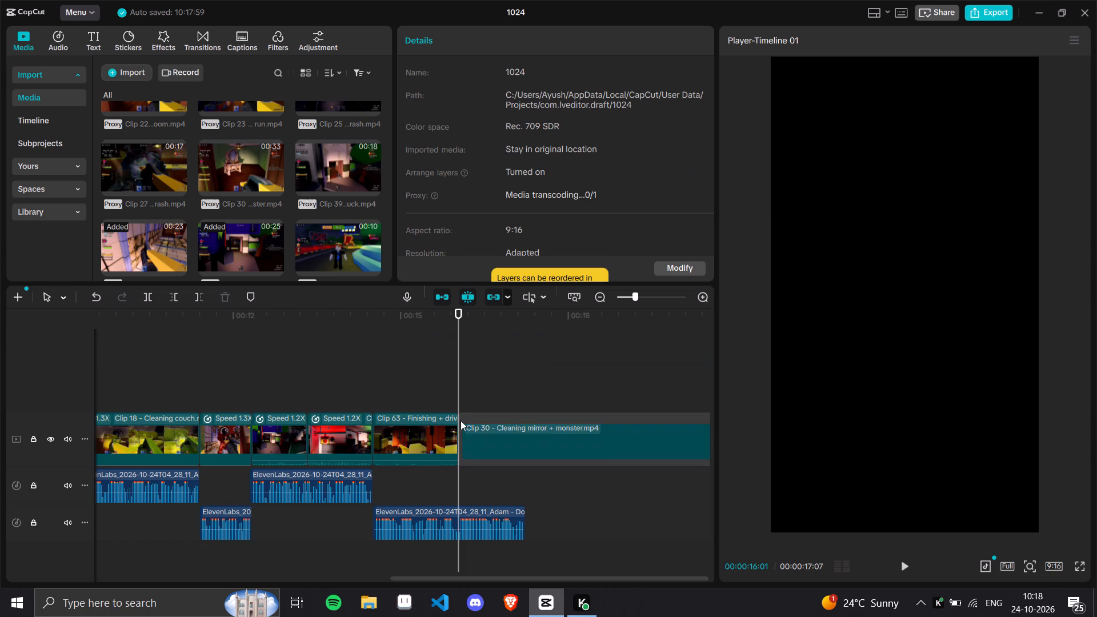
Set the "Cleaning mirror + monster" clip's playback speed to 1.30x.
{"action": "left_click", "coordinate": [507, 34]}
{"action": "left_click", "coordinate": [501, 41]}
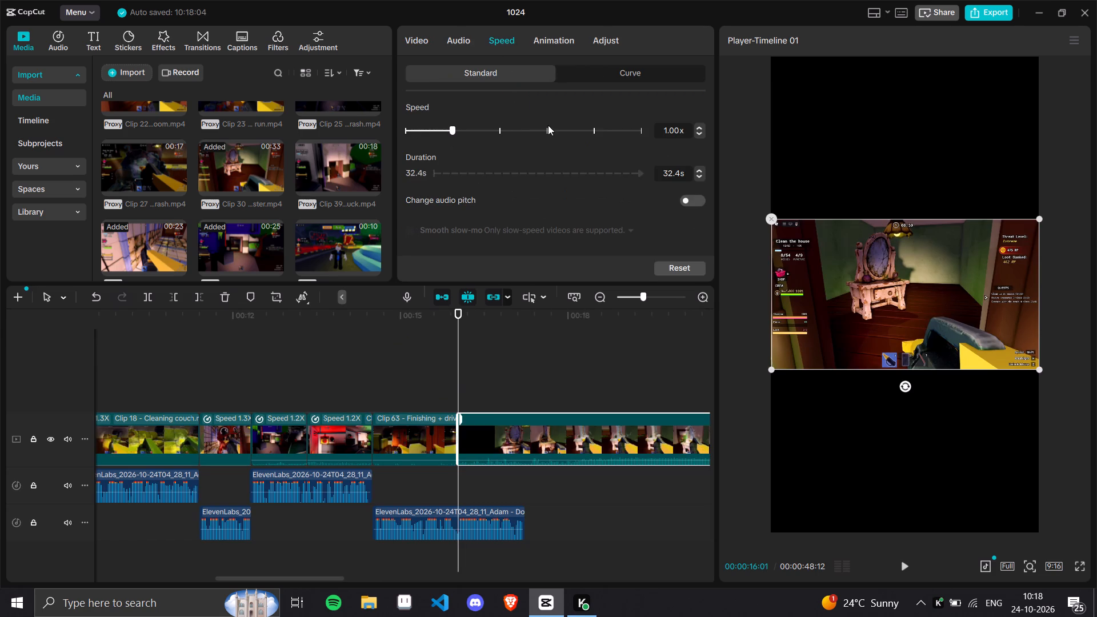
{"action": "triple_click", "coordinate": [697, 127]}
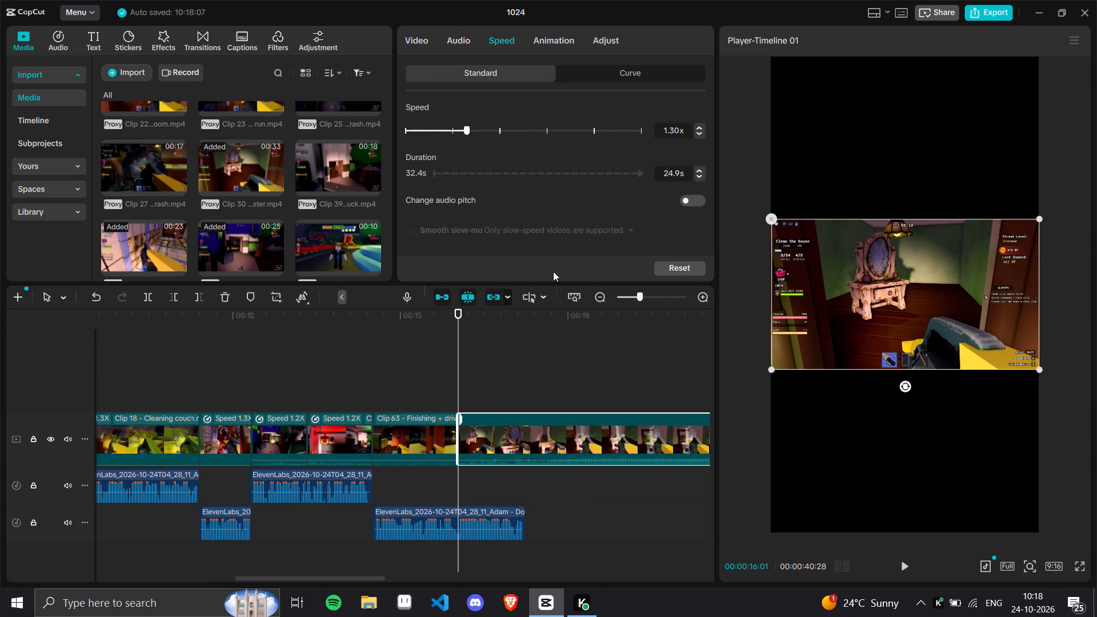
Trim off everything after 00:00:17:07 from the "Cleaning mirror + monster" clip, at the last voiceover segment's end.
{"action": "left_click_drag", "start_coordinate": [517, 319], "coordinate": [524, 328]}
{"action": "left_click", "coordinate": [202, 298]}
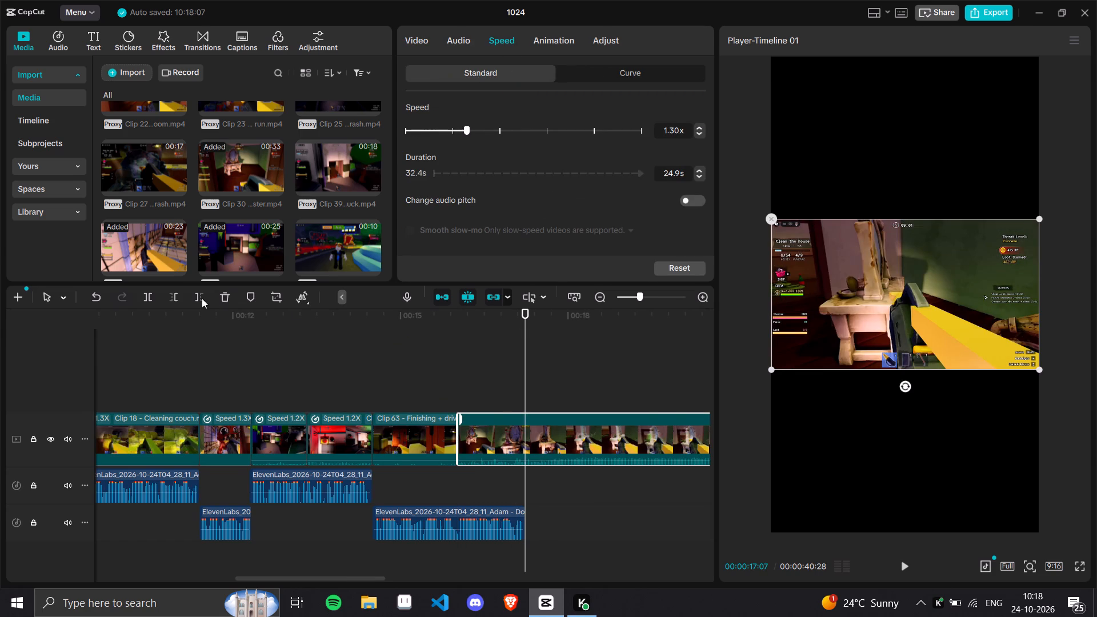
Set Clip 63's playback speed to 1.20x.
{"action": "left_click", "coordinate": [416, 435]}
{"action": "double_click", "coordinate": [698, 128]}
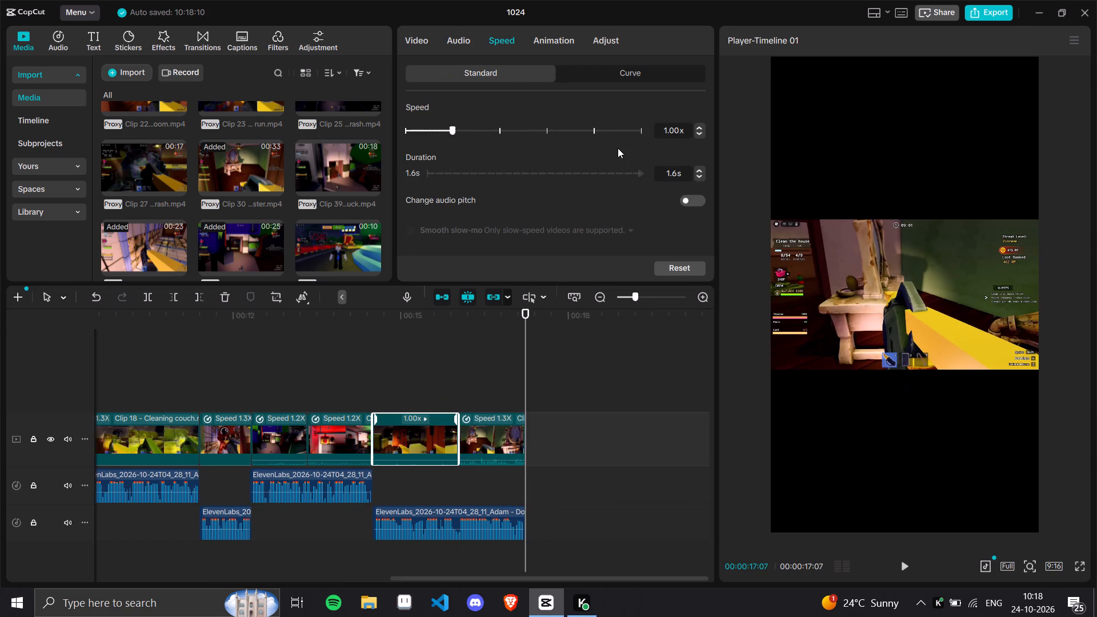
Extend the end of Clip 63 to about 00:00:16:00.
{"action": "left_click", "coordinate": [442, 440]}
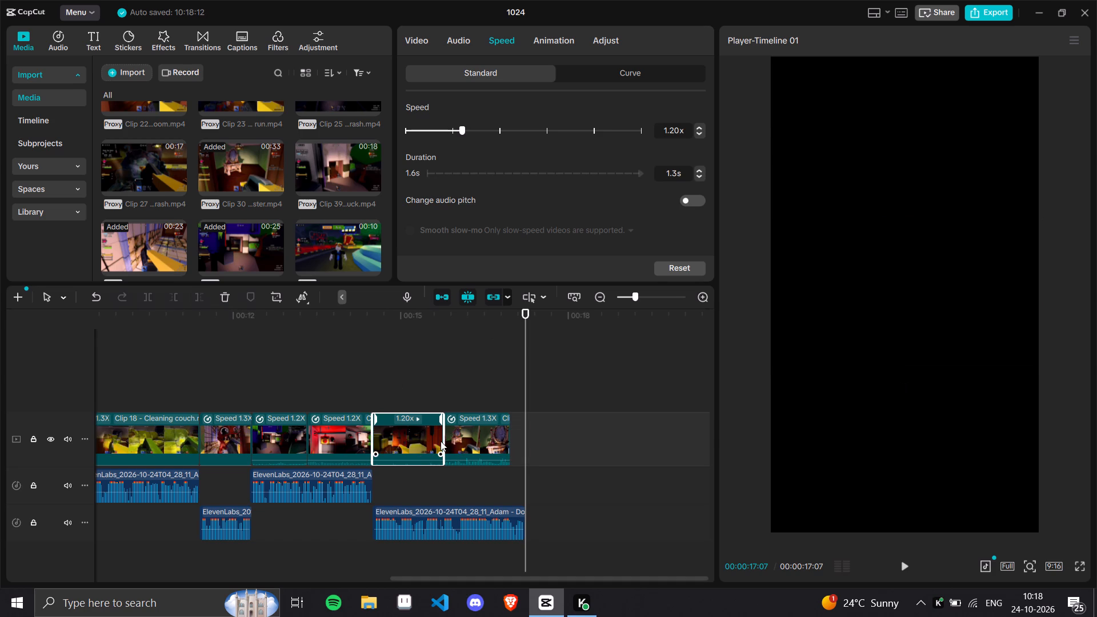
{"action": "left_click_drag", "start_coordinate": [443, 435], "coordinate": [453, 438]}
Replay the "Cleaning mirror + monster" clip from its start and extend its end to the voiceover's end at 00:00:17:07.
{"action": "left_click", "coordinate": [459, 316]}
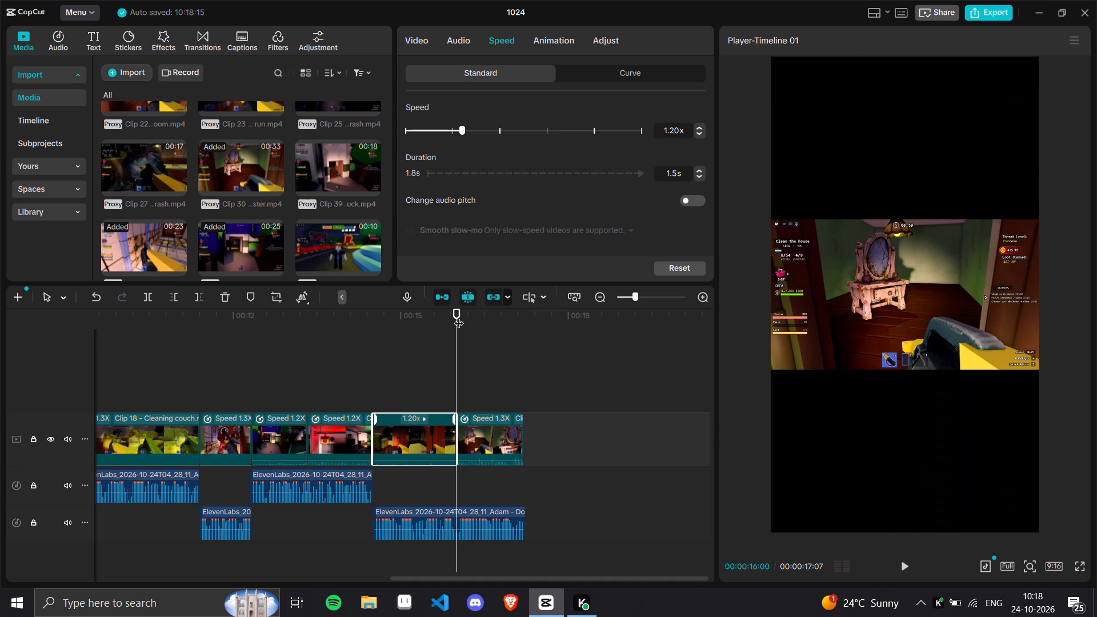
{"action": "left_click", "coordinate": [908, 569]}
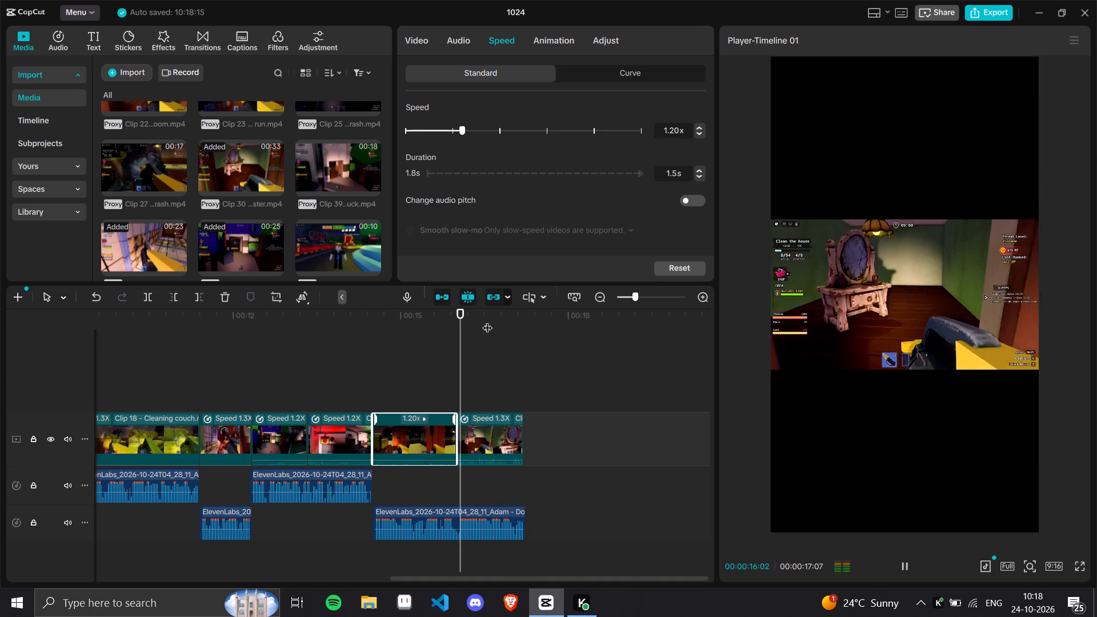
{"action": "left_click_drag", "start_coordinate": [522, 313], "coordinate": [526, 321]}
{"action": "left_click", "coordinate": [492, 430]}
{"action": "left_click", "coordinate": [521, 434]}
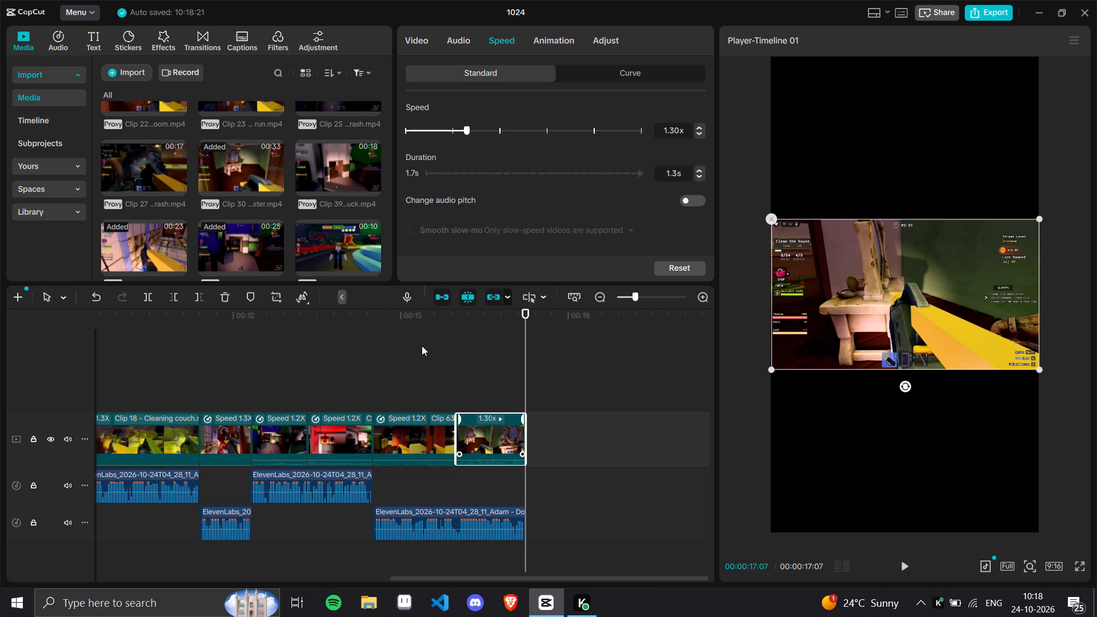
Add a custom adjustment layer above the main track at the start of the timeline.
{"action": "left_click", "coordinate": [426, 332]}
{"action": "left_click_drag", "start_coordinate": [409, 316], "coordinate": [0, 323]}
{"action": "left_click_drag", "start_coordinate": [641, 295], "coordinate": [624, 295]}
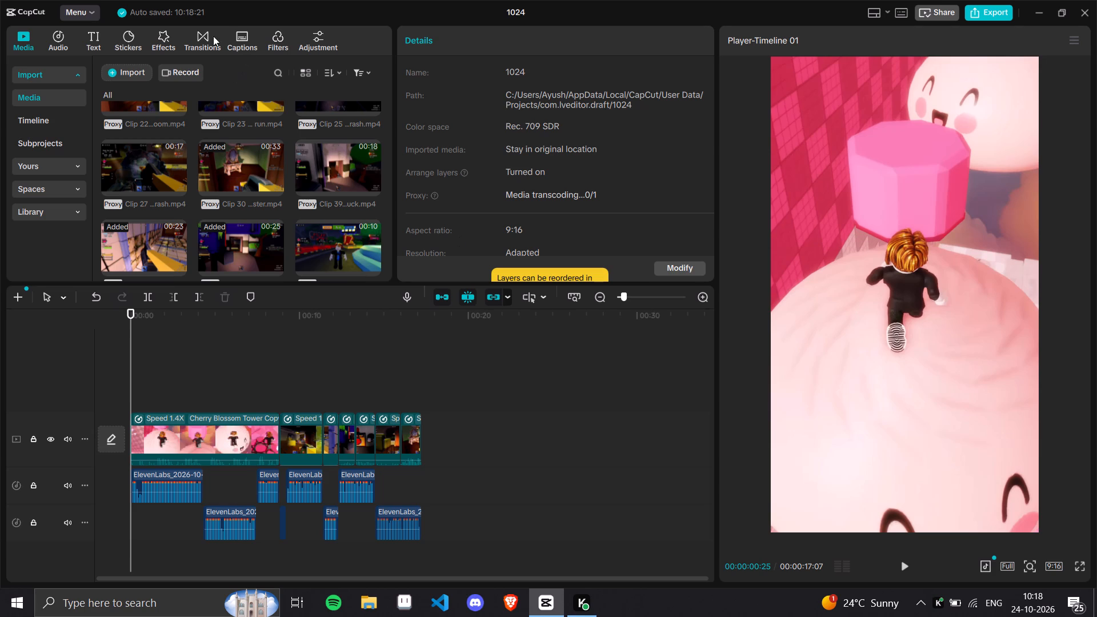
{"action": "left_click", "coordinate": [237, 33]}
{"action": "left_click", "coordinate": [318, 39]}
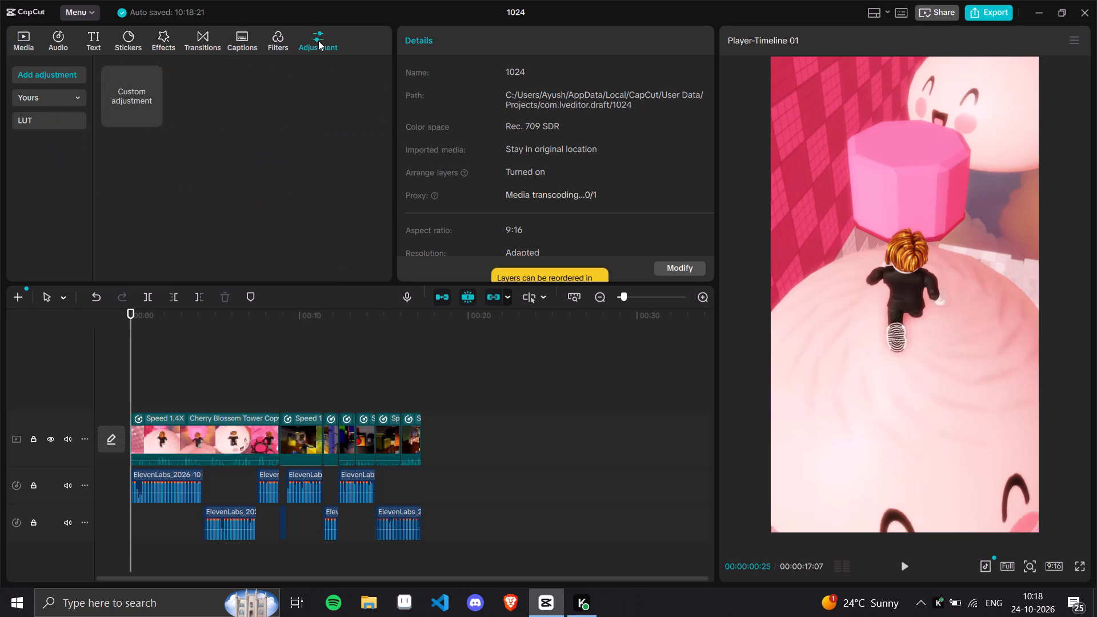
{"action": "left_click_drag", "start_coordinate": [117, 97], "coordinate": [109, 395]}
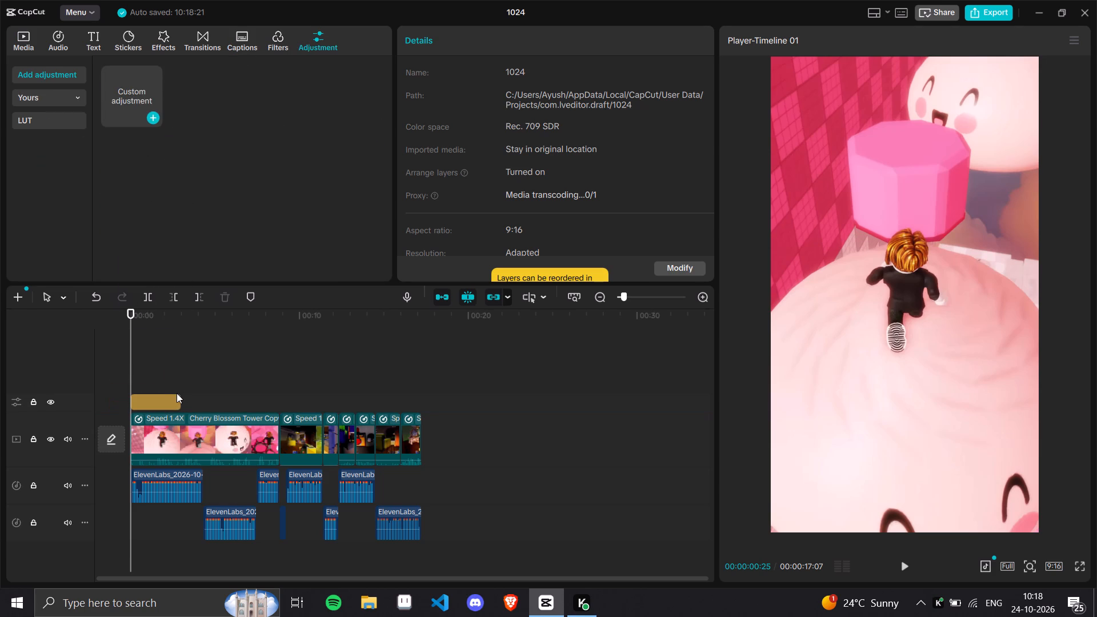
Extend the adjustment layer to the end of the last clip so it spans the whole video.
{"action": "left_click_drag", "start_coordinate": [179, 400], "coordinate": [409, 418]}
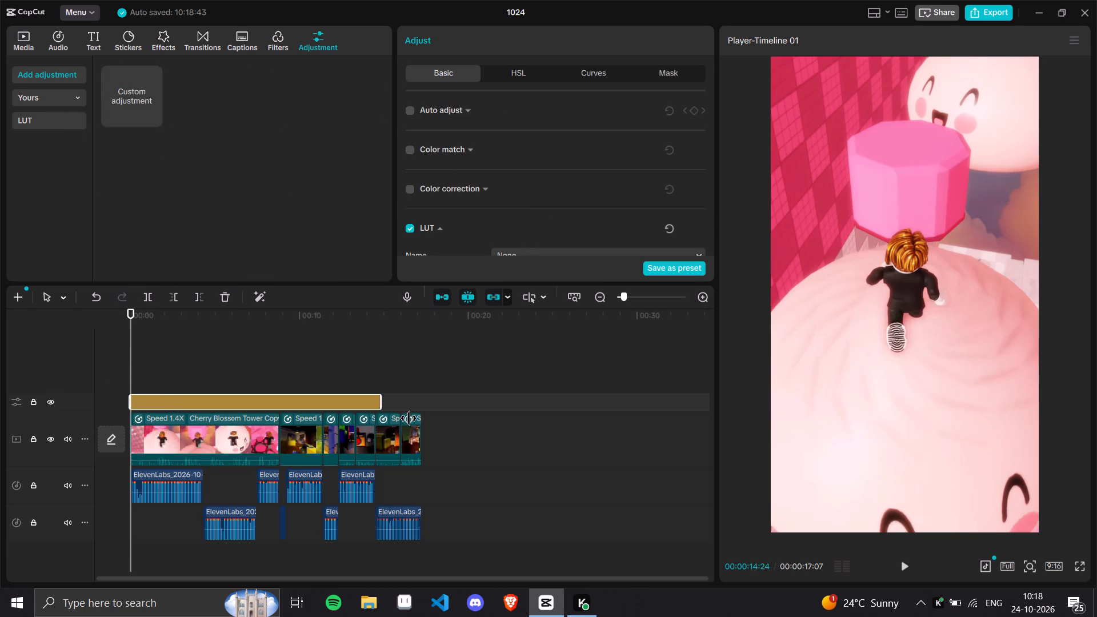
{"action": "left_click_drag", "start_coordinate": [409, 418], "coordinate": [418, 419]}
Split the adjustment layer at 00:00:08:25, where the Clip 18 "Cleaning couch" clip begins.
{"action": "left_click", "coordinate": [280, 316]}
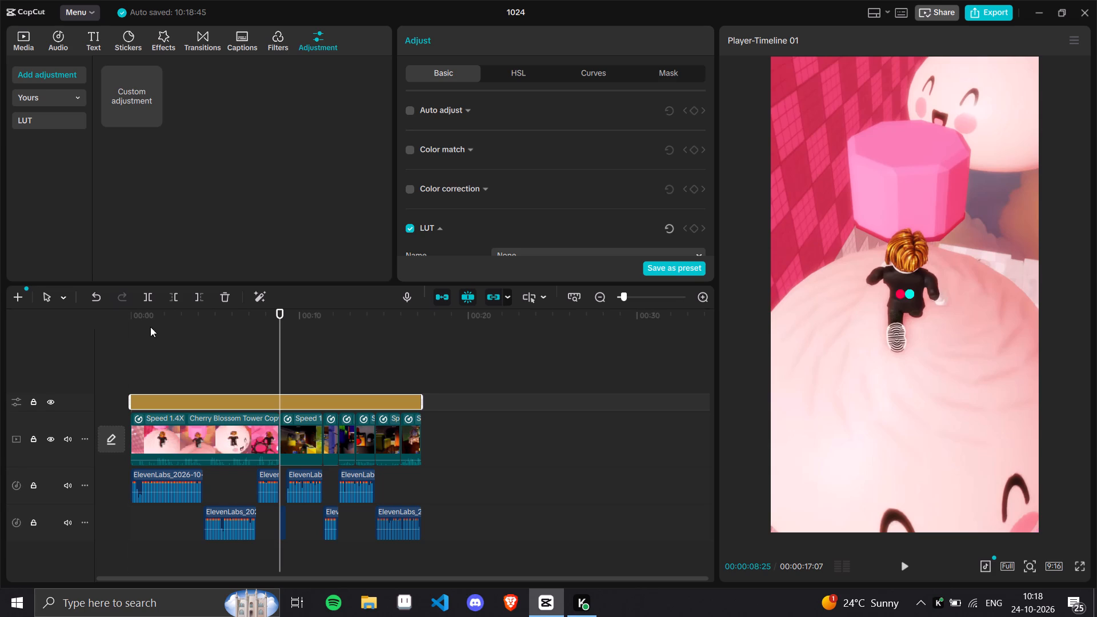
{"action": "left_click", "coordinate": [151, 296]}
{"action": "left_click_drag", "start_coordinate": [625, 295], "coordinate": [647, 299]}
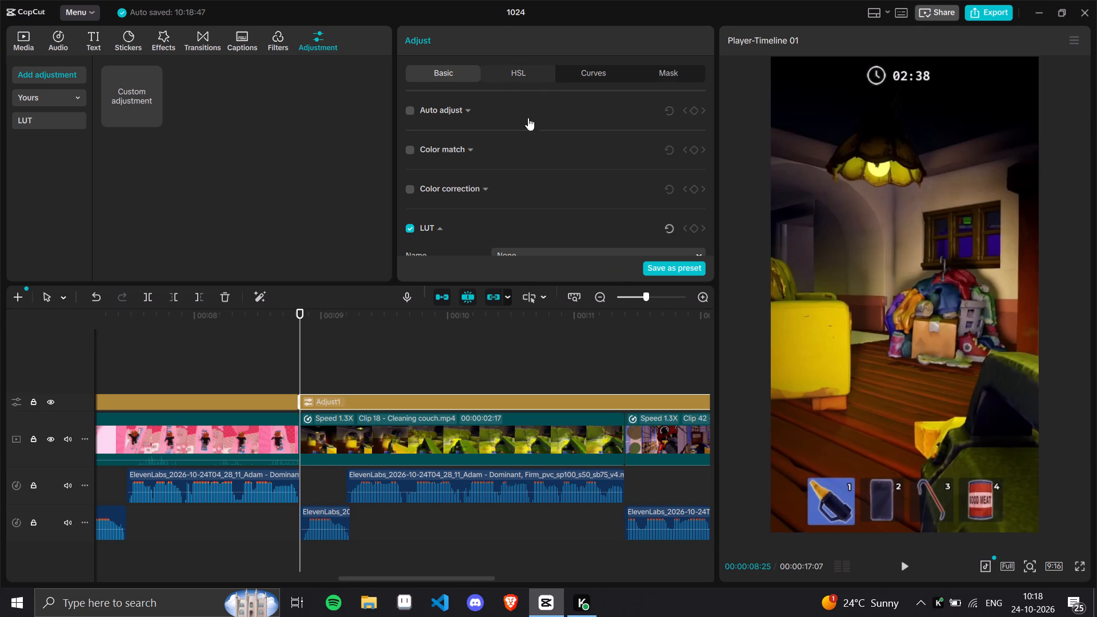
Set the second adjustment layer's color values to Temp 19, Tint -10 and Saturation 7.
{"action": "scroll", "coordinate": [520, 167], "scroll_direction": "down", "scroll_amount": 4}
{"action": "left_click_drag", "start_coordinate": [514, 163], "coordinate": [533, 167]}
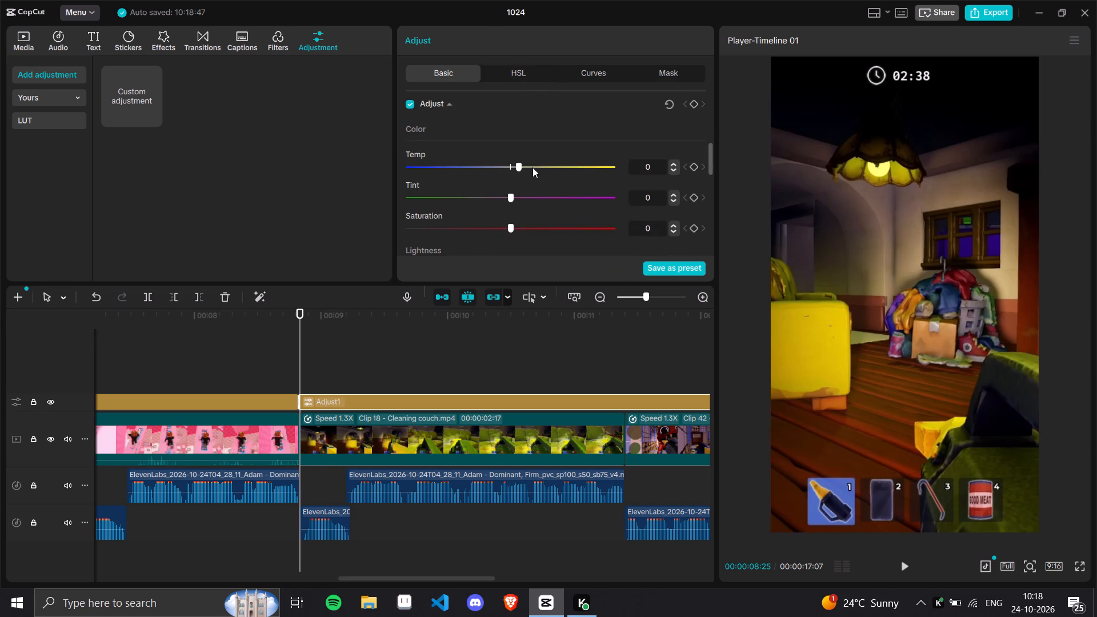
{"action": "left_click_drag", "start_coordinate": [533, 167], "coordinate": [547, 170]}
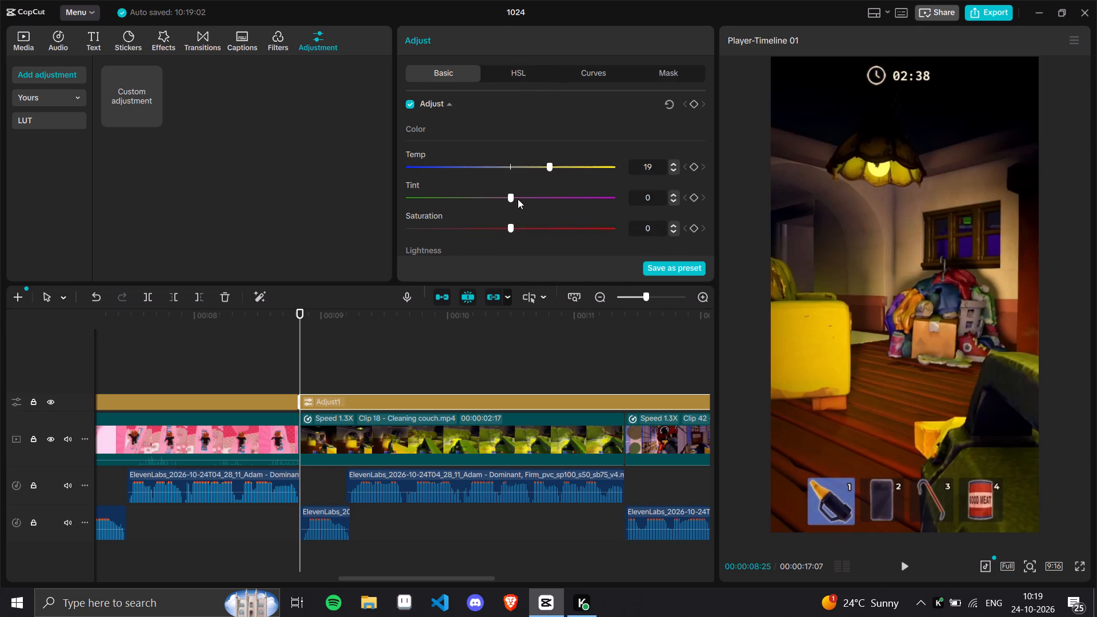
{"action": "left_click_drag", "start_coordinate": [514, 198], "coordinate": [488, 198]}
{"action": "left_click_drag", "start_coordinate": [510, 225], "coordinate": [522, 229]}
Set the second adjustment layer's lightness to Exposure 12, Contrast 7, Shadow 5, Whites 3 and Brilliance 4.
{"action": "scroll", "coordinate": [537, 96], "scroll_direction": "down", "scroll_amount": 3}
{"action": "scroll", "coordinate": [575, 180], "scroll_direction": "up", "scroll_amount": 2}
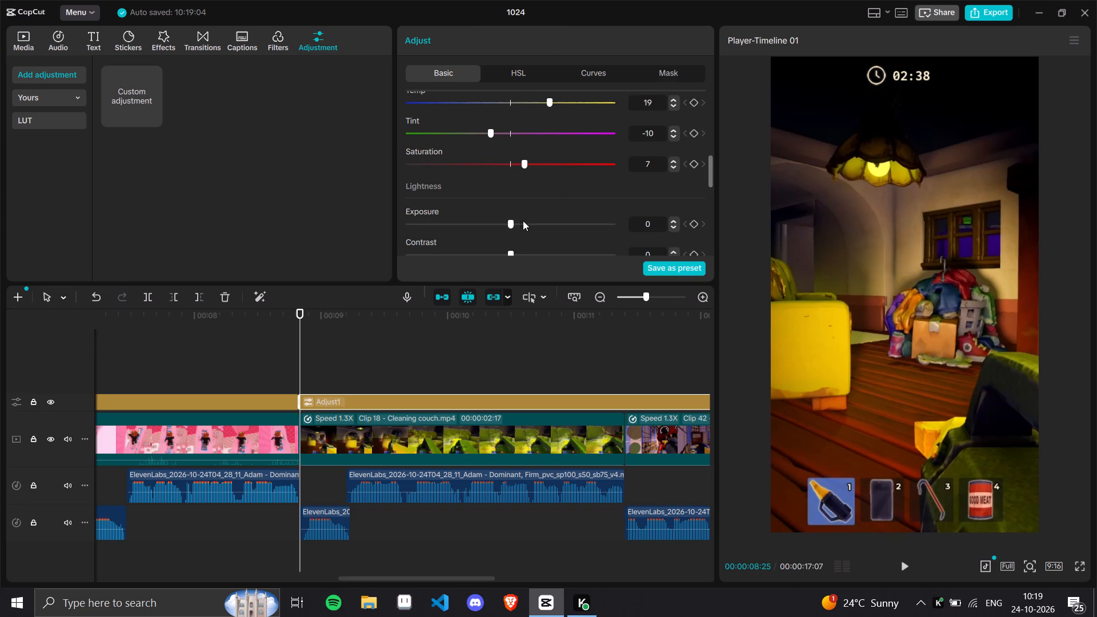
{"action": "left_click_drag", "start_coordinate": [510, 225], "coordinate": [516, 226]}
{"action": "scroll", "coordinate": [516, 226], "scroll_direction": "down", "scroll_amount": 1}
{"action": "left_click_drag", "start_coordinate": [511, 187], "coordinate": [521, 191]}
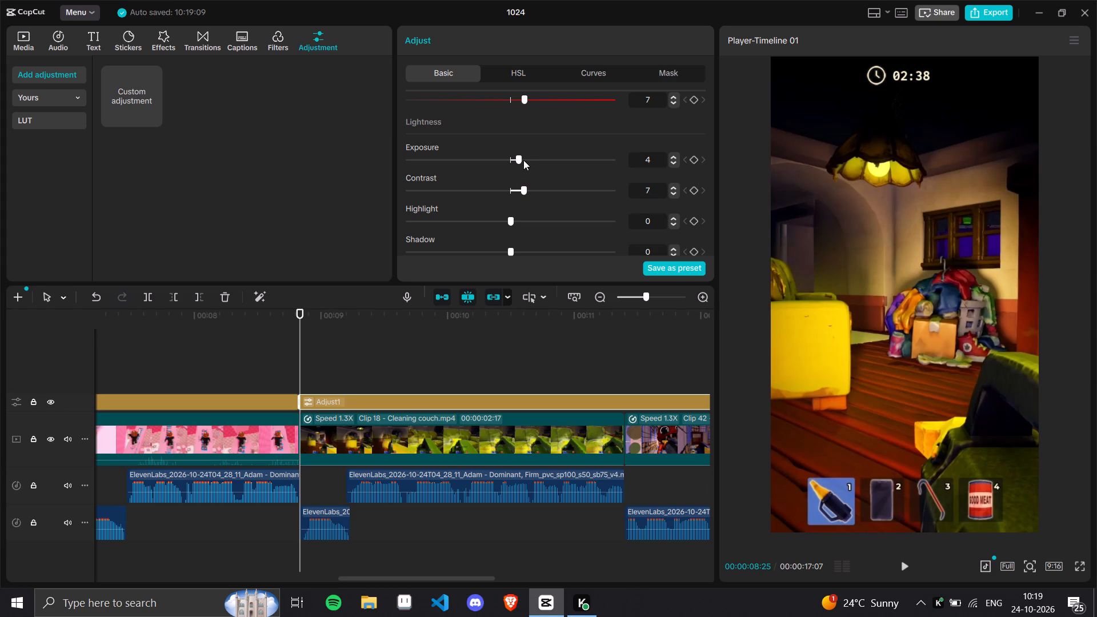
{"action": "left_click_drag", "start_coordinate": [521, 160], "coordinate": [531, 163]}
{"action": "scroll", "coordinate": [521, 205], "scroll_direction": "down", "scroll_amount": 1}
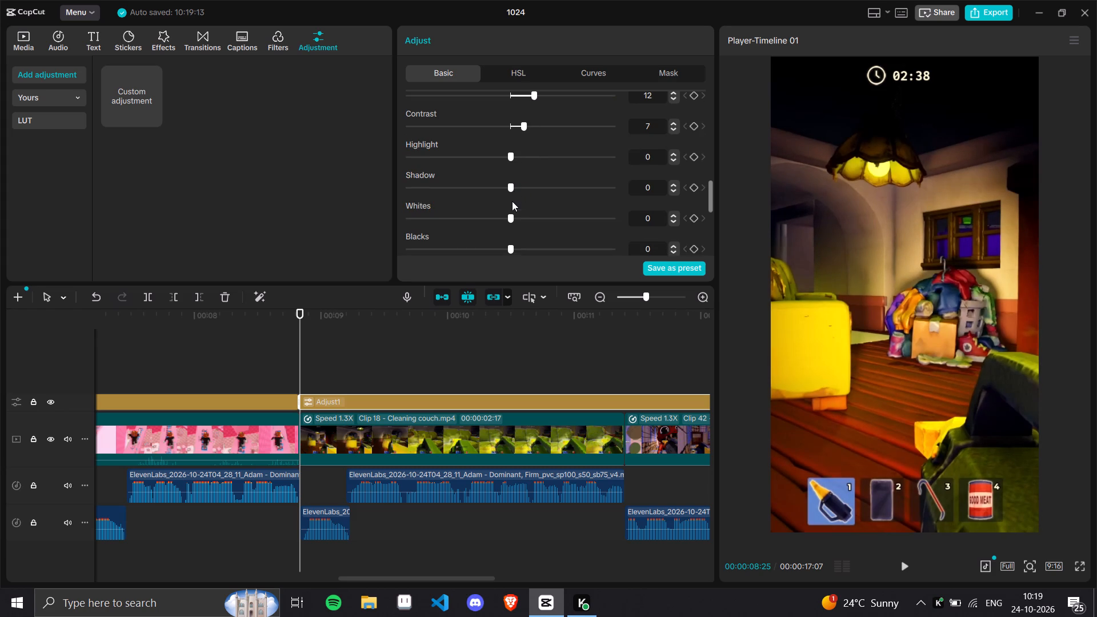
{"action": "left_click", "coordinate": [513, 216]}
{"action": "left_click_drag", "start_coordinate": [510, 186], "coordinate": [517, 187]}
{"action": "left_click_drag", "start_coordinate": [517, 187], "coordinate": [518, 190]}
{"action": "scroll", "coordinate": [517, 204], "scroll_direction": "down", "scroll_amount": 1}
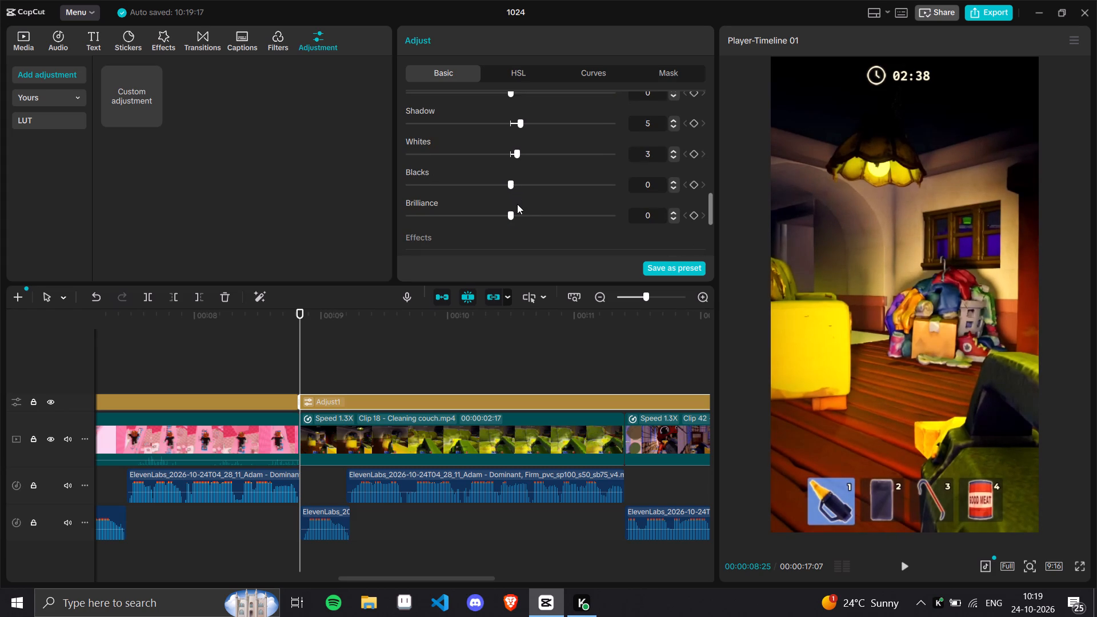
{"action": "left_click", "coordinate": [512, 213]}
Set the second adjustment layer's effects to Sharpen 19, Clarity 18 and Vignette 4.
{"action": "scroll", "coordinate": [518, 223], "scroll_direction": "down", "scroll_amount": 1}
{"action": "left_click_drag", "start_coordinate": [418, 212], "coordinate": [447, 217]}
{"action": "left_click_drag", "start_coordinate": [416, 238], "coordinate": [425, 239]}
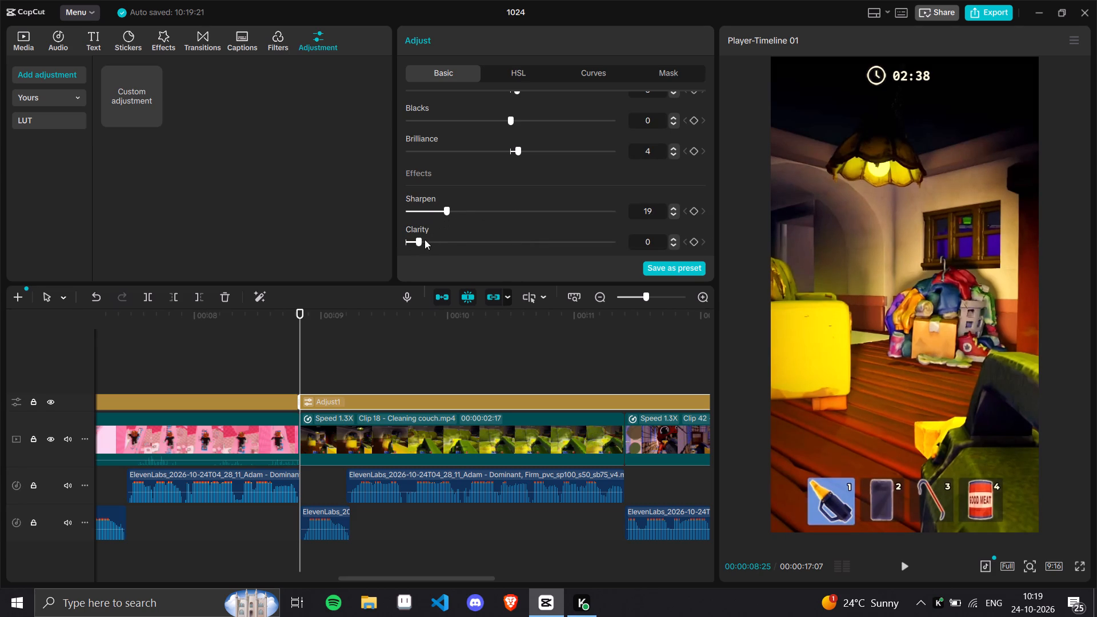
{"action": "left_click_drag", "start_coordinate": [425, 239], "coordinate": [443, 242]}
{"action": "scroll", "coordinate": [472, 230], "scroll_direction": "down", "scroll_amount": 5}
{"action": "scroll", "coordinate": [456, 186], "scroll_direction": "down", "scroll_amount": 3}
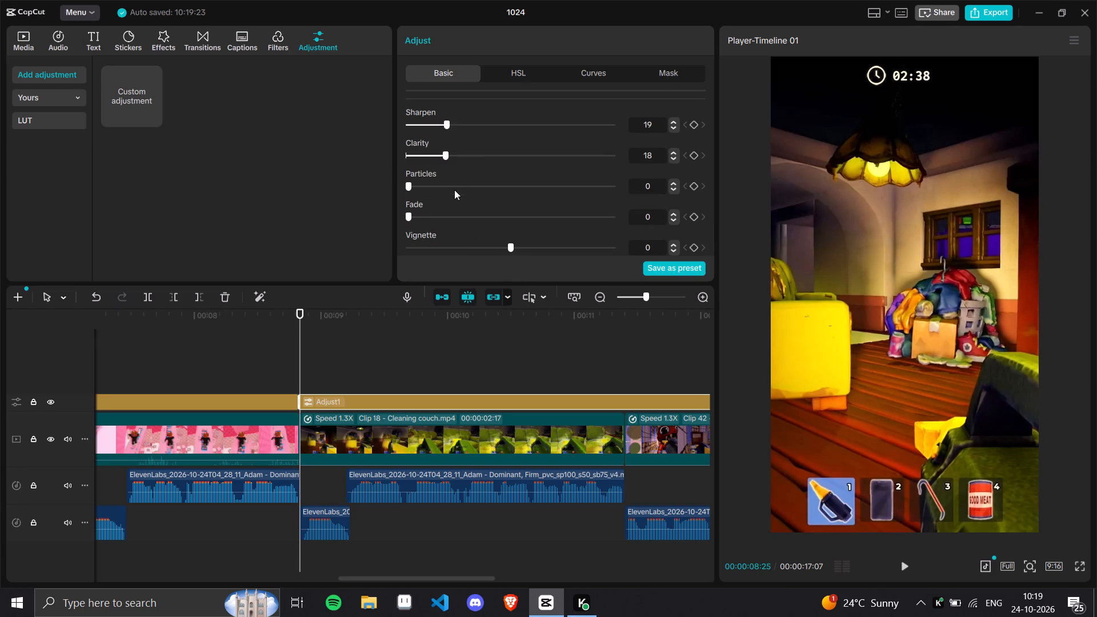
{"action": "scroll", "coordinate": [454, 190], "scroll_direction": "down", "scroll_amount": 1}
{"action": "left_click", "coordinate": [511, 250]}
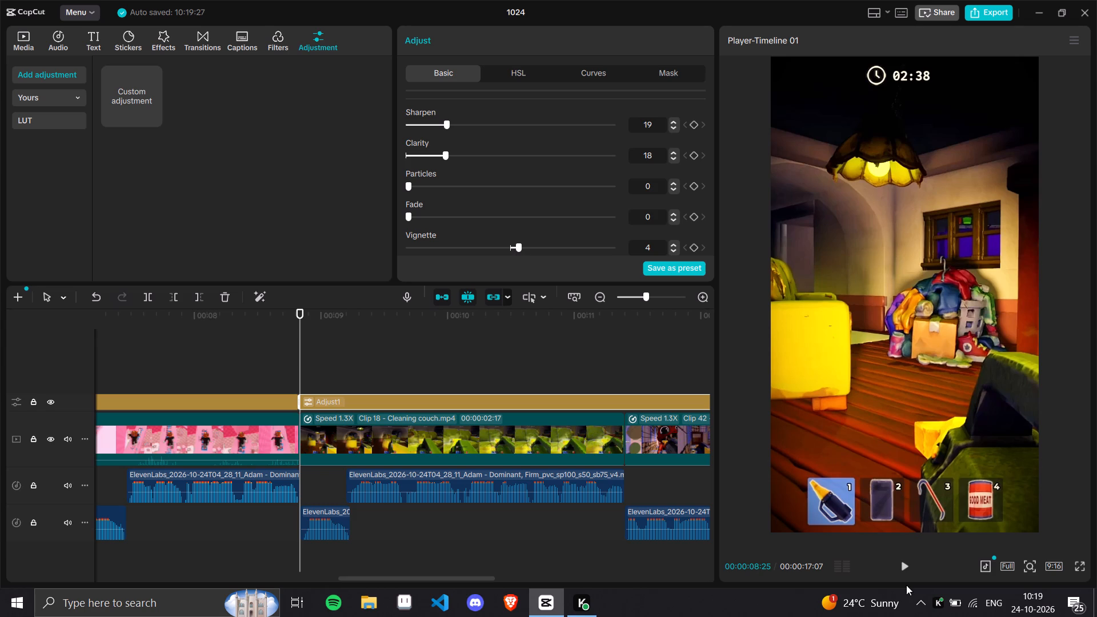
Play the video from 00:00:08:25 to the end to review the color grade on the gameplay clips.
{"action": "left_click", "coordinate": [897, 568]}
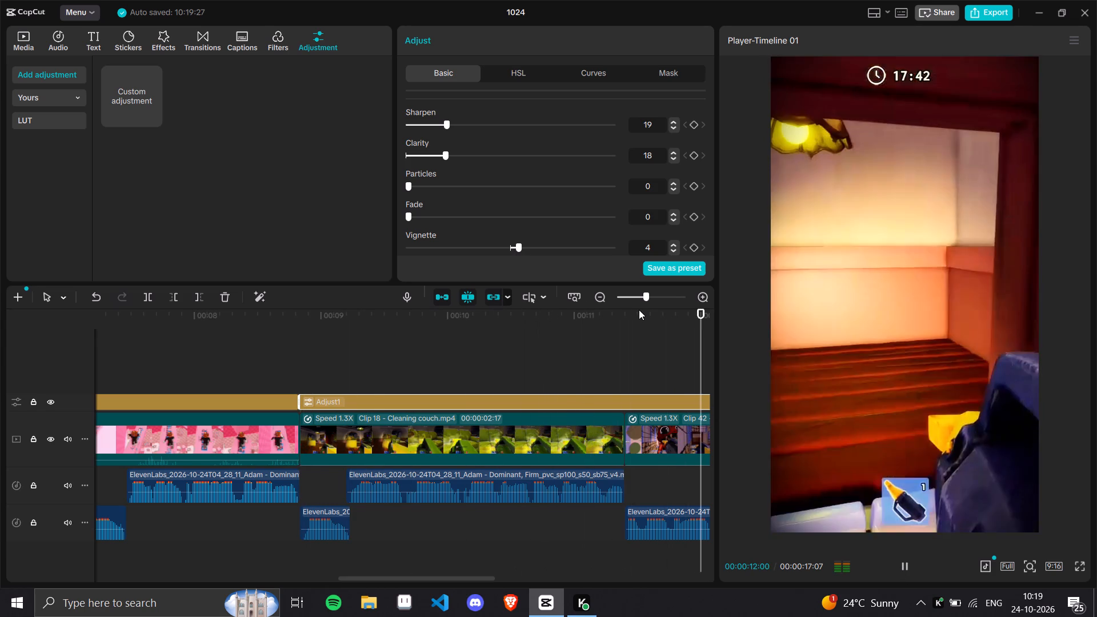
{"action": "left_click_drag", "start_coordinate": [635, 300], "coordinate": [630, 299]}
{"action": "left_click", "coordinate": [366, 332]}
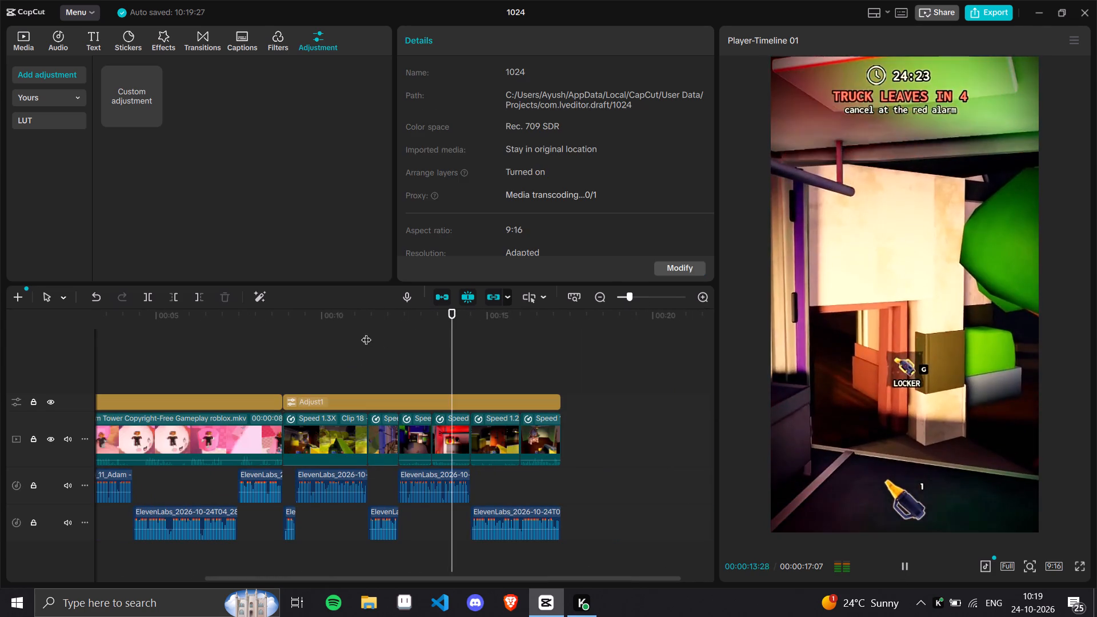
{"action": "left_click", "coordinate": [900, 571]}
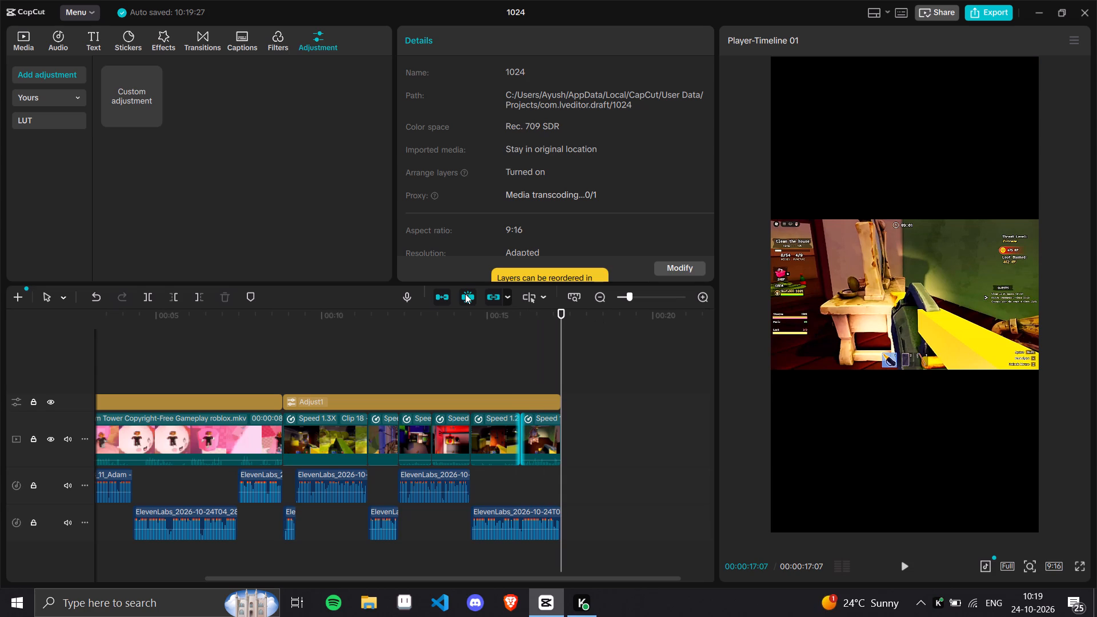
On the first adjustment layer, over the Cherry Blossom Tower clip, warm the Temp and set Saturation to -7.
{"action": "left_click_drag", "start_coordinate": [247, 324], "coordinate": [154, 346]}
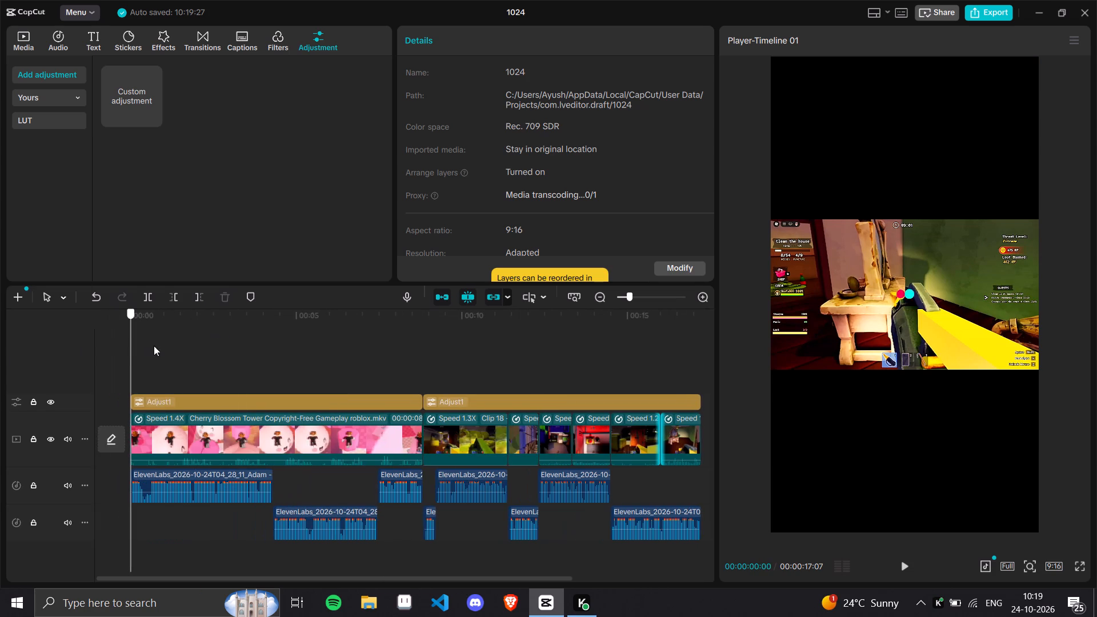
{"action": "left_click_drag", "start_coordinate": [154, 346], "coordinate": [158, 346]}
{"action": "left_click", "coordinate": [283, 406]}
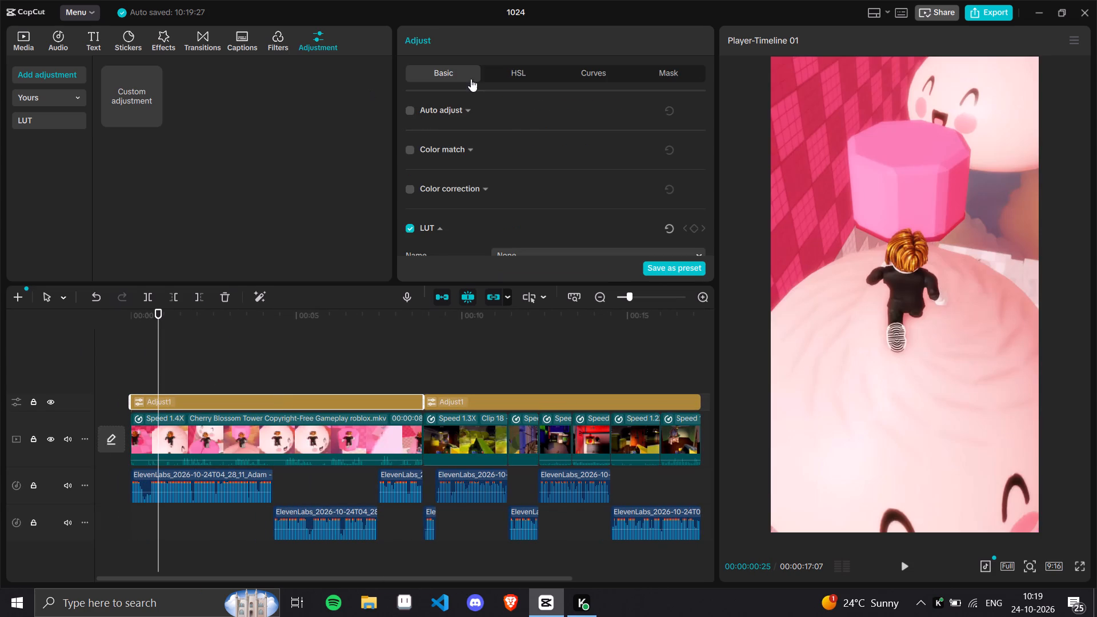
{"action": "scroll", "coordinate": [496, 151], "scroll_direction": "down", "scroll_amount": 4}
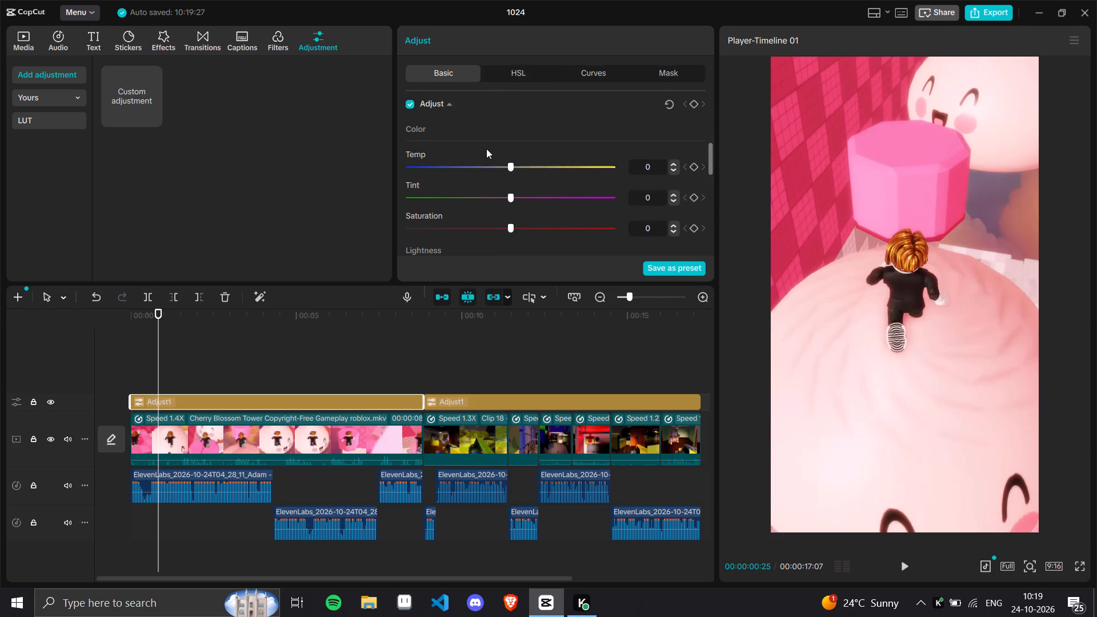
{"action": "left_click", "coordinate": [538, 174]}
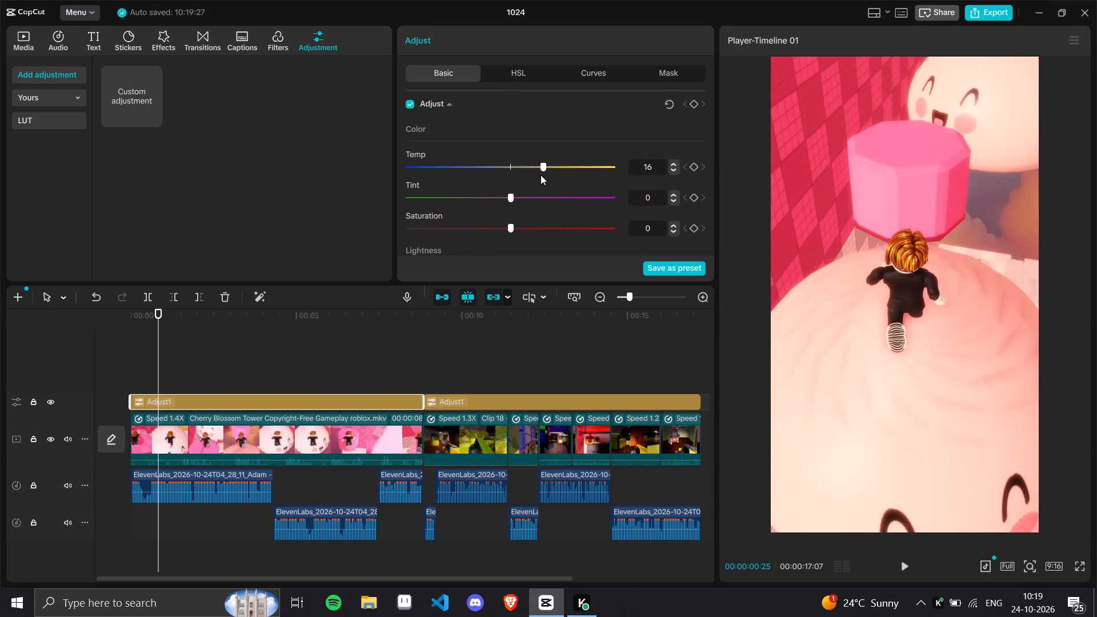
{"action": "left_click_drag", "start_coordinate": [508, 224], "coordinate": [497, 223]}
{"action": "left_click_drag", "start_coordinate": [497, 223], "coordinate": [494, 227]}
{"action": "left_click_drag", "start_coordinate": [541, 166], "coordinate": [547, 167]}
Set the first adjustment layer's lightness to Exposure 6, Contrast 6, Highlight -4 and Shadow 6.
{"action": "scroll", "coordinate": [545, 187], "scroll_direction": "down", "scroll_amount": 2}
{"action": "left_click_drag", "start_coordinate": [510, 158], "coordinate": [523, 163]}
{"action": "left_click_drag", "start_coordinate": [513, 191], "coordinate": [521, 195]}
{"action": "left_click", "coordinate": [523, 155]}
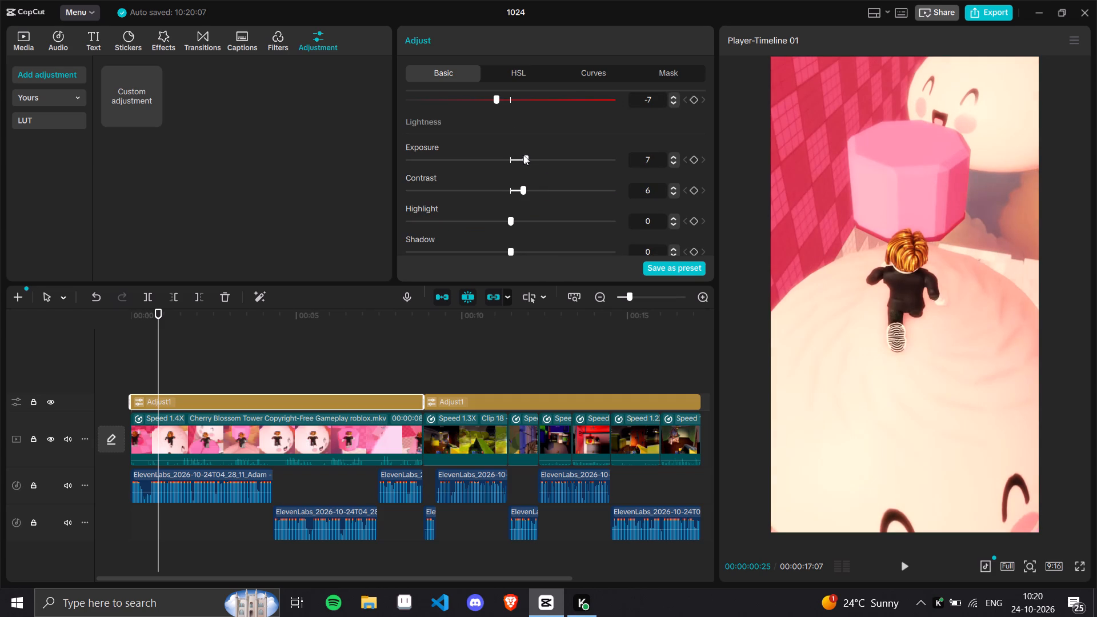
{"action": "left_click_drag", "start_coordinate": [509, 216], "coordinate": [502, 216]}
{"action": "left_click_drag", "start_coordinate": [502, 216], "coordinate": [499, 216]}
{"action": "scroll", "coordinate": [508, 216], "scroll_direction": "down", "scroll_amount": 1}
{"action": "left_click_drag", "start_coordinate": [511, 190], "coordinate": [521, 192]}
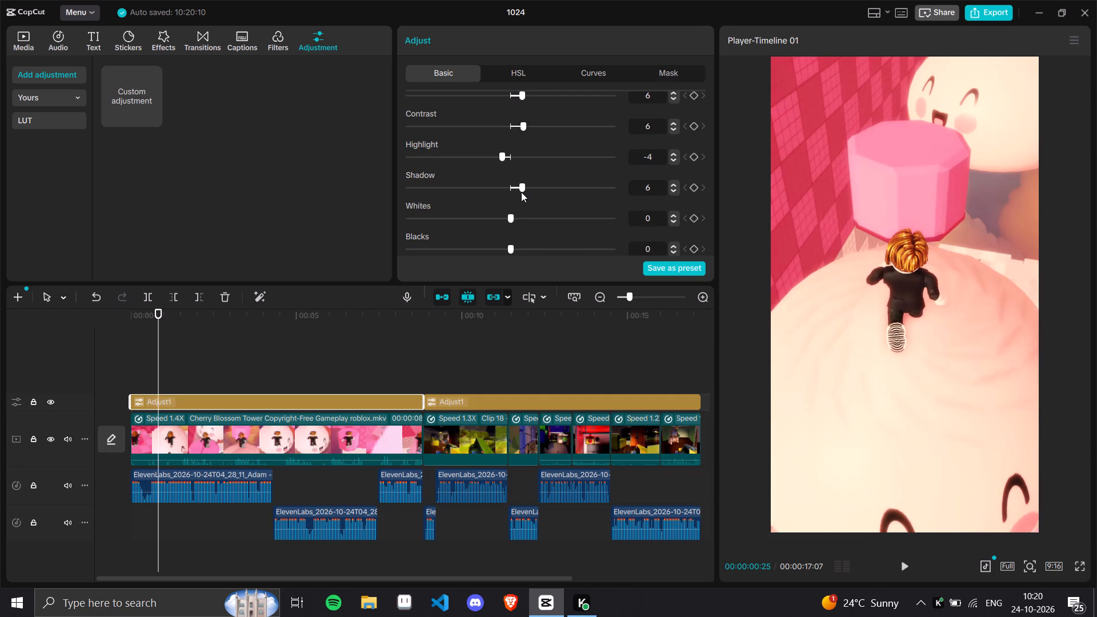
{"action": "left_click_drag", "start_coordinate": [521, 192], "coordinate": [521, 192]}
Set the first adjustment layer's effects to Sharpen 17, Clarity 19 and Vignette 3.
{"action": "scroll", "coordinate": [519, 212], "scroll_direction": "down", "scroll_amount": 2}
{"action": "left_click", "coordinate": [442, 211]}
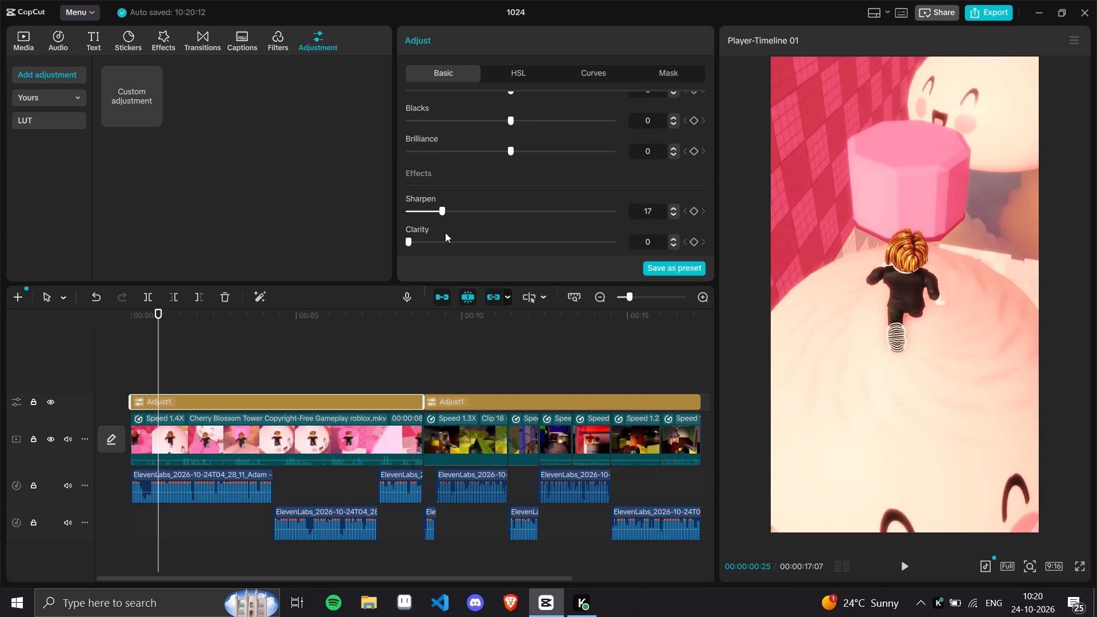
{"action": "left_click", "coordinate": [444, 241]}
{"action": "scroll", "coordinate": [466, 219], "scroll_direction": "down", "scroll_amount": 8}
{"action": "left_click", "coordinate": [516, 245]}
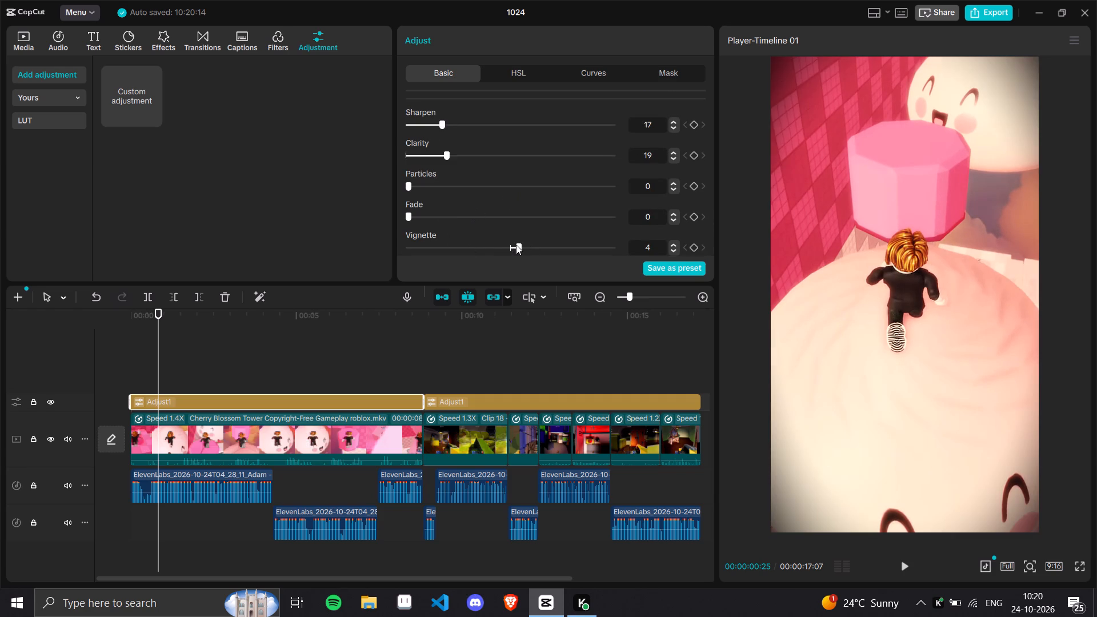
{"action": "left_click", "coordinate": [516, 245]}
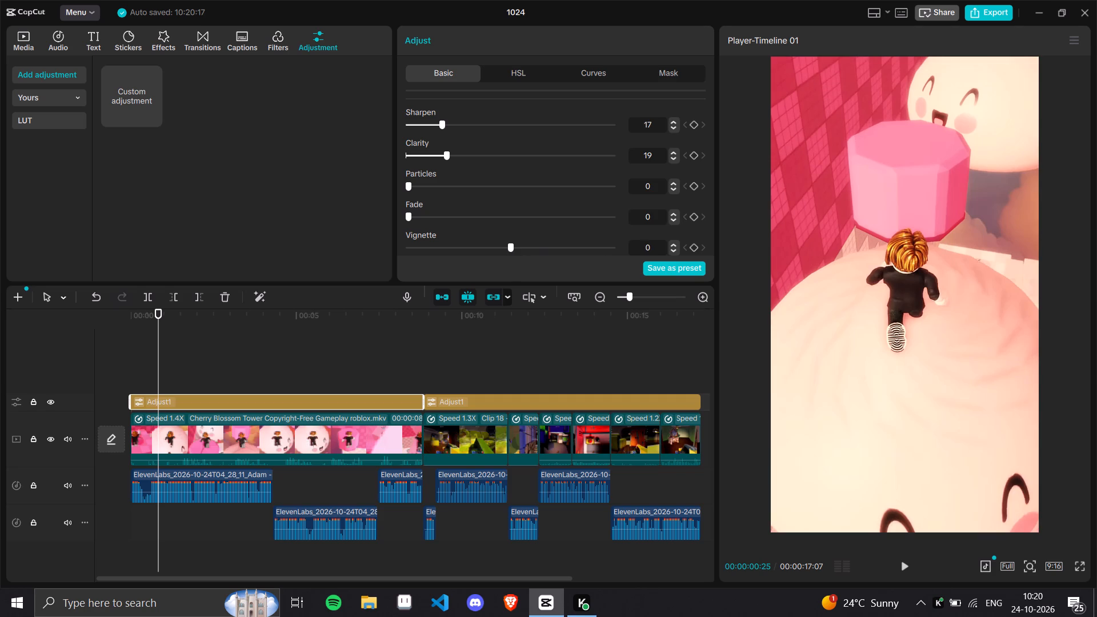
{"action": "left_click", "coordinate": [670, 247]}
{"action": "left_click", "coordinate": [670, 242]}
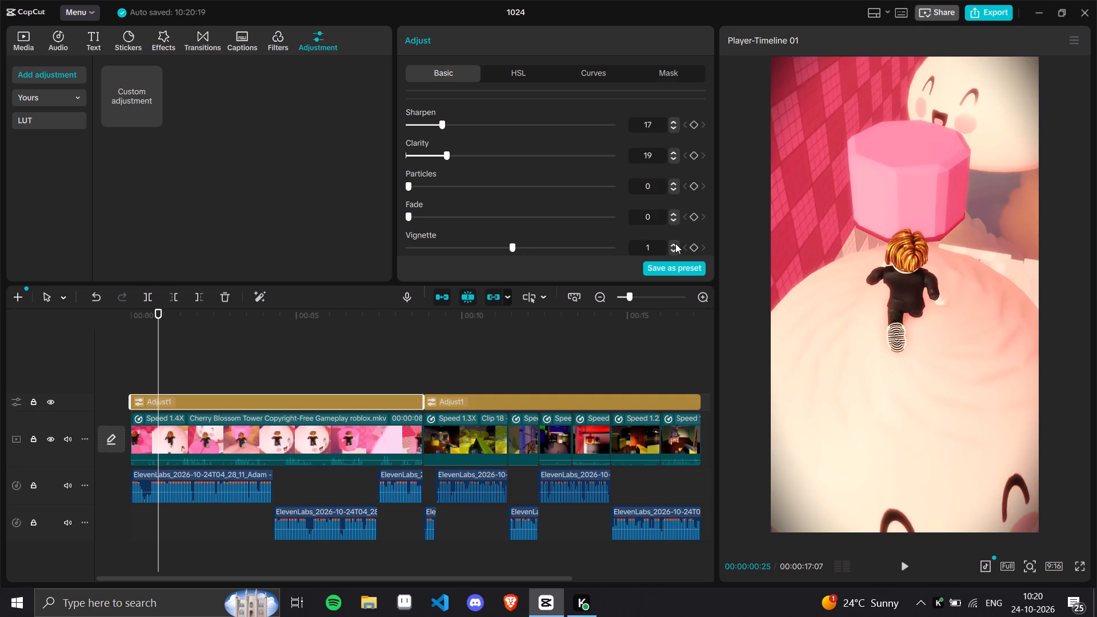
{"action": "left_click", "coordinate": [675, 243]}
{"action": "left_click", "coordinate": [677, 242]}
Add the Classic transition Black Fade at the end of the clip that follows the Cherry Blossom Tower clip.
{"action": "left_click", "coordinate": [631, 298]}
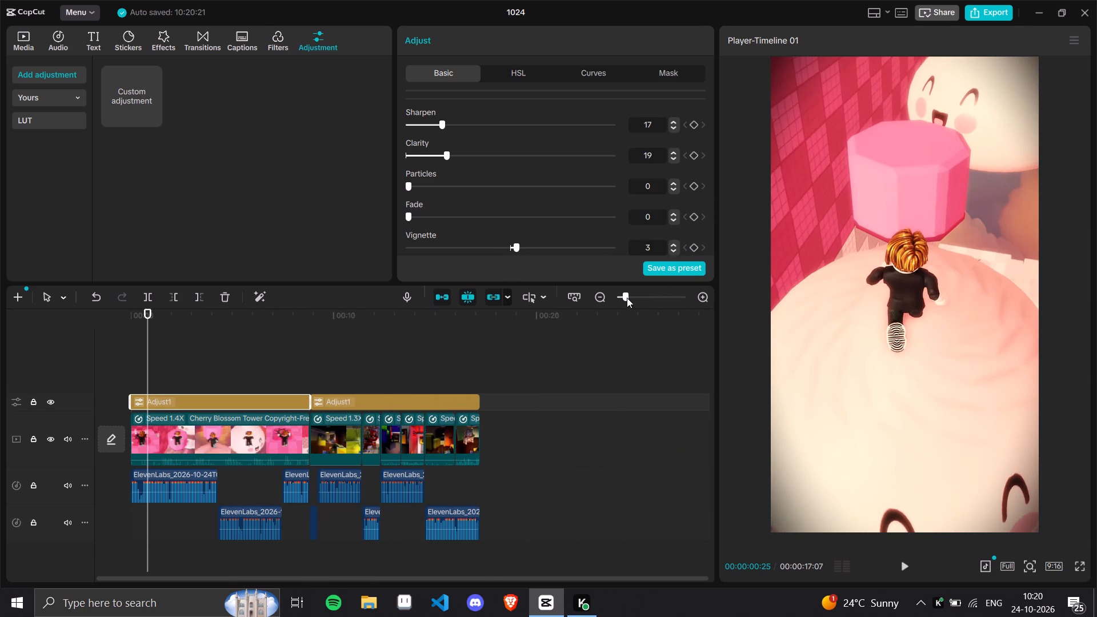
{"action": "left_click", "coordinate": [204, 44]}
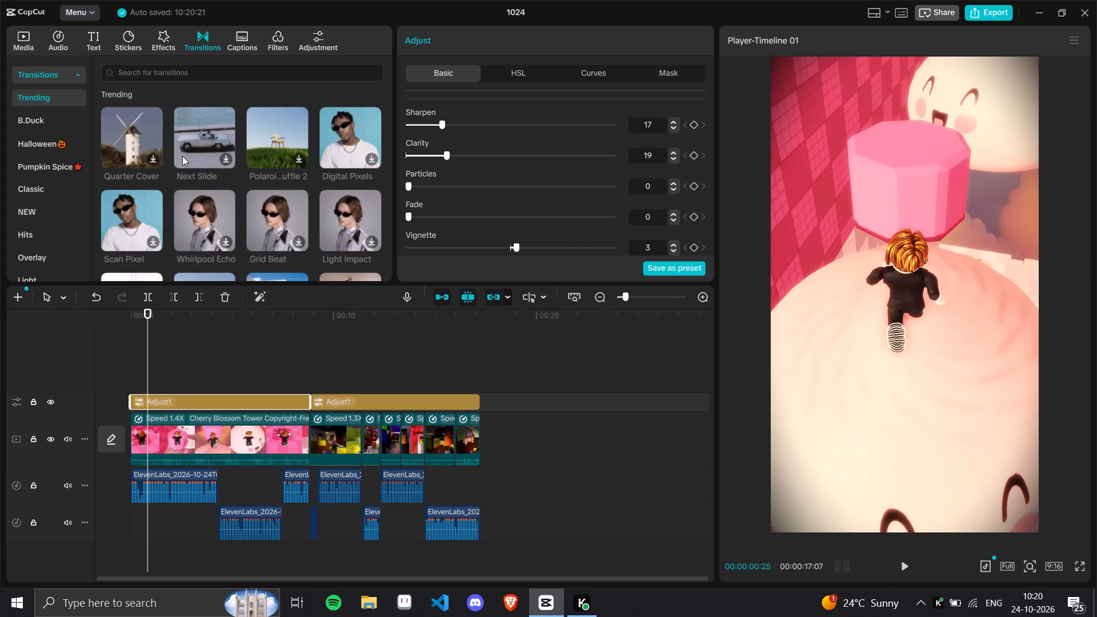
{"action": "scroll", "coordinate": [182, 156], "scroll_direction": "down", "scroll_amount": 7}
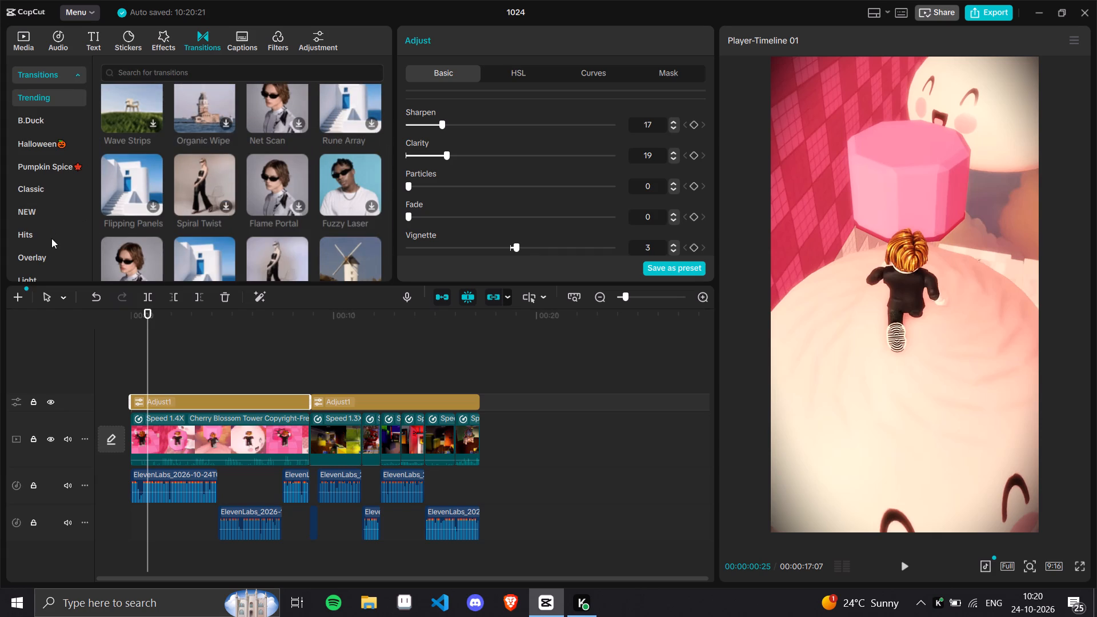
{"action": "left_click", "coordinate": [40, 189]}
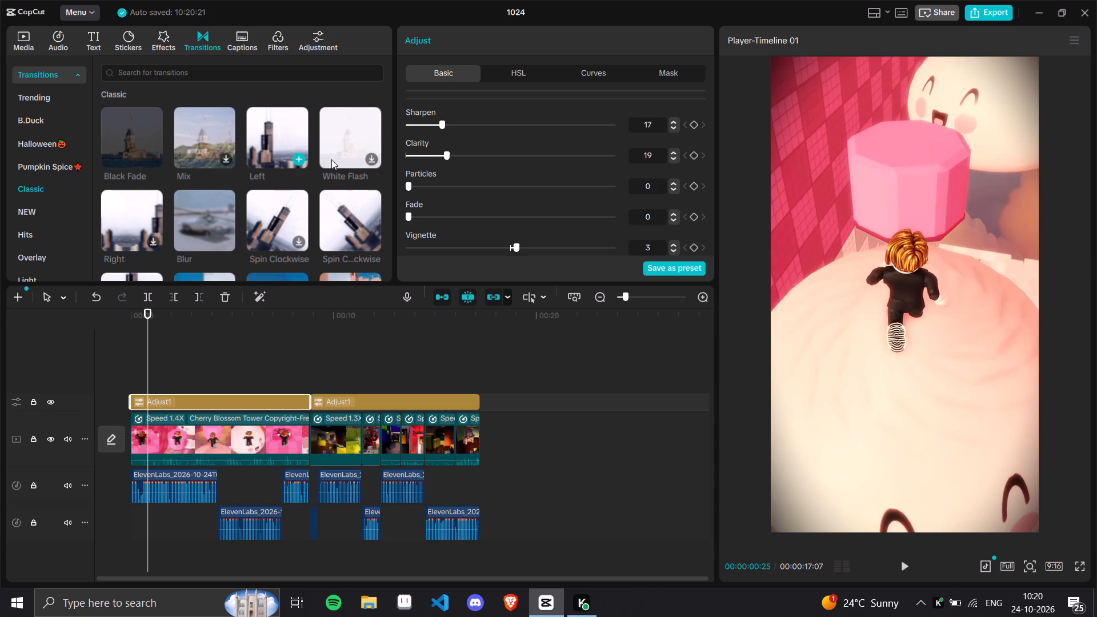
{"action": "scroll", "coordinate": [205, 212], "scroll_direction": "down", "scroll_amount": 1}
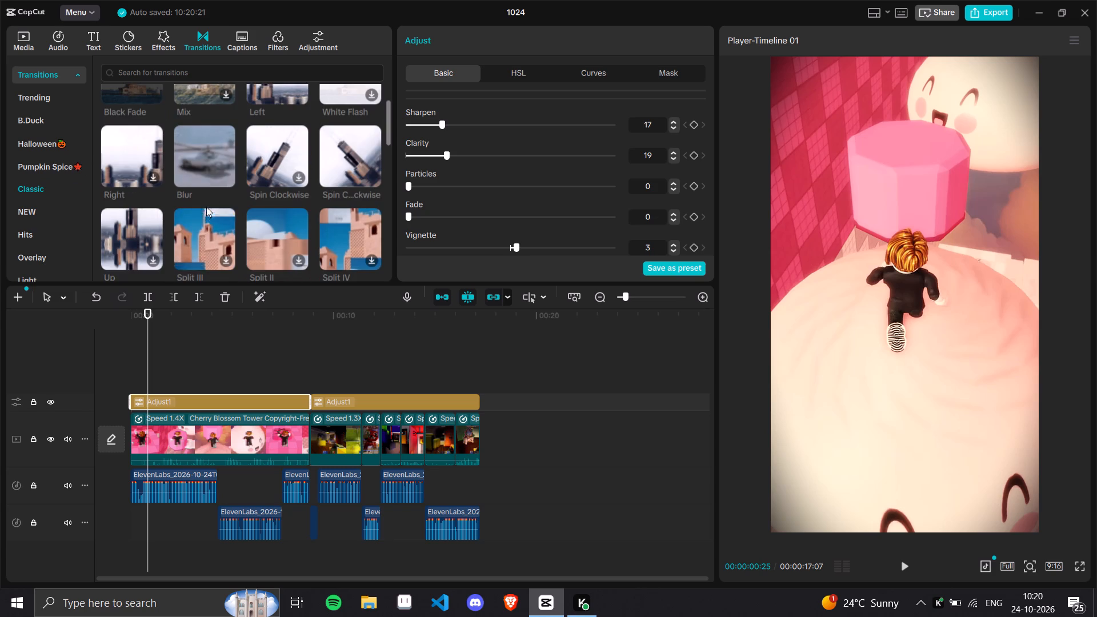
{"action": "scroll", "coordinate": [207, 204], "scroll_direction": "down", "scroll_amount": 9}
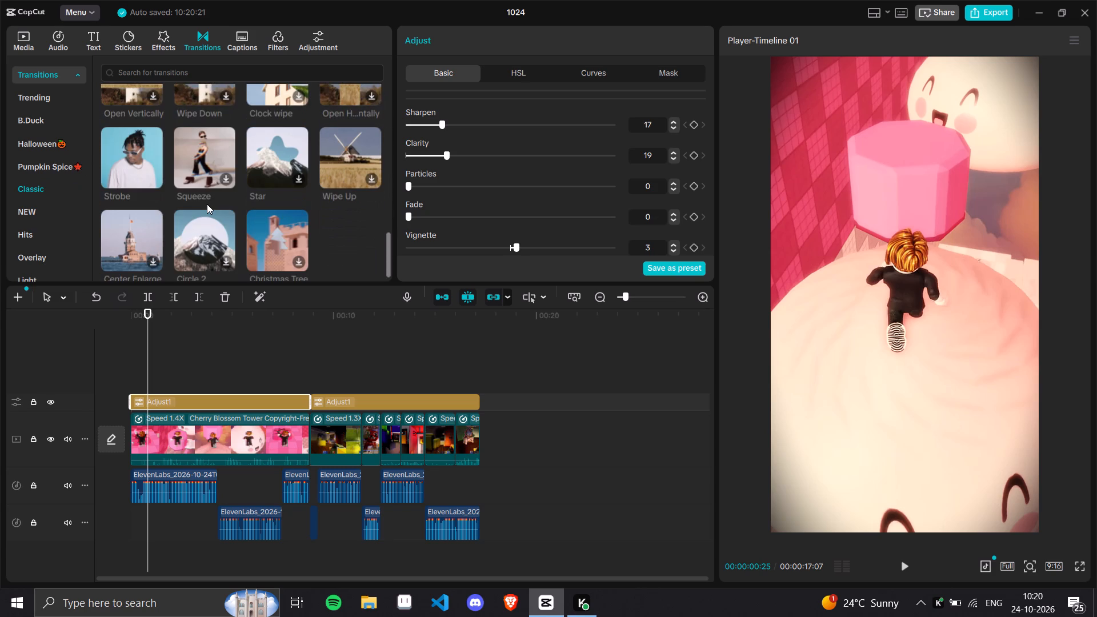
{"action": "scroll", "coordinate": [207, 204], "scroll_direction": "down", "scroll_amount": 2}
{"action": "scroll", "coordinate": [207, 204], "scroll_direction": "up", "scroll_amount": 15}
{"action": "left_click_drag", "start_coordinate": [127, 173], "coordinate": [352, 426]}
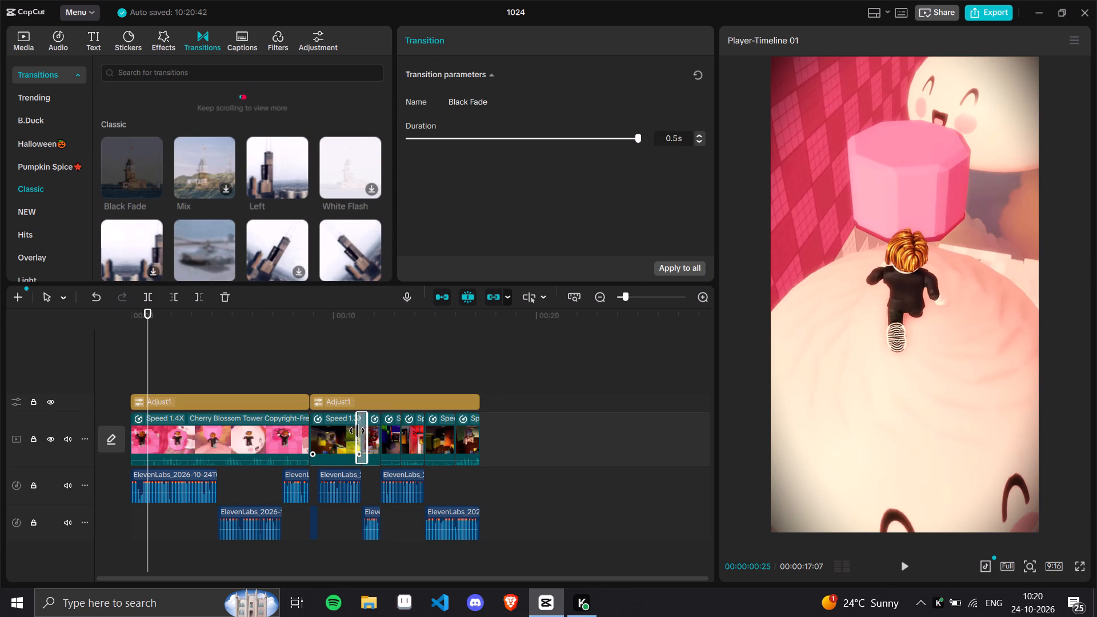
Set the Black Fade duration to 0.3 s and apply the transition to all clips.
{"action": "left_click", "coordinate": [698, 145]}
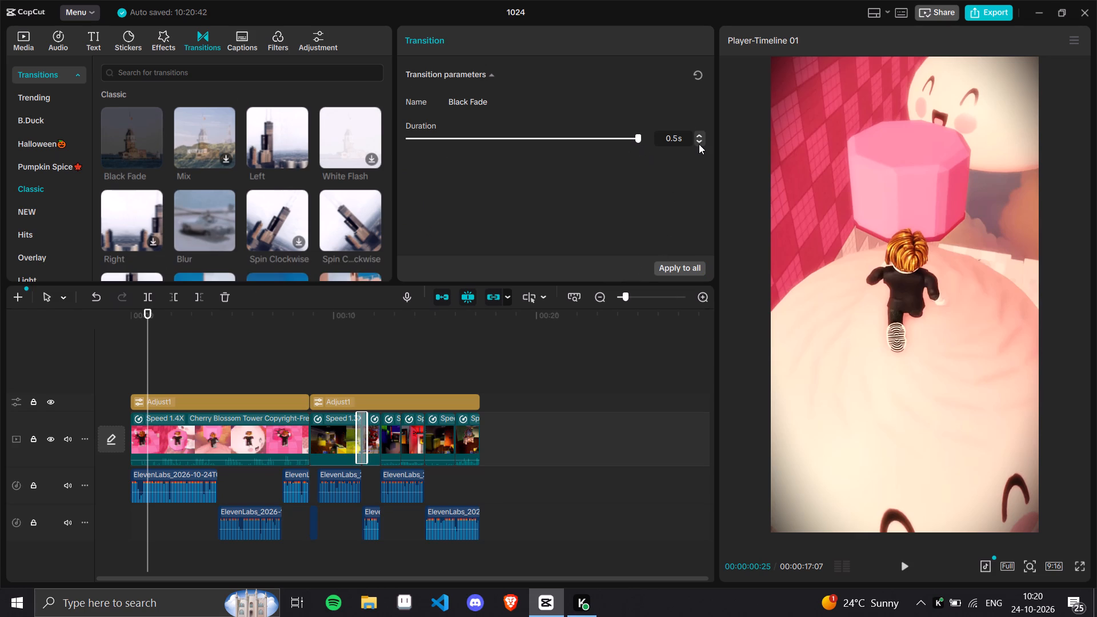
{"action": "left_click", "coordinate": [700, 143]}
{"action": "left_click", "coordinate": [694, 267]}
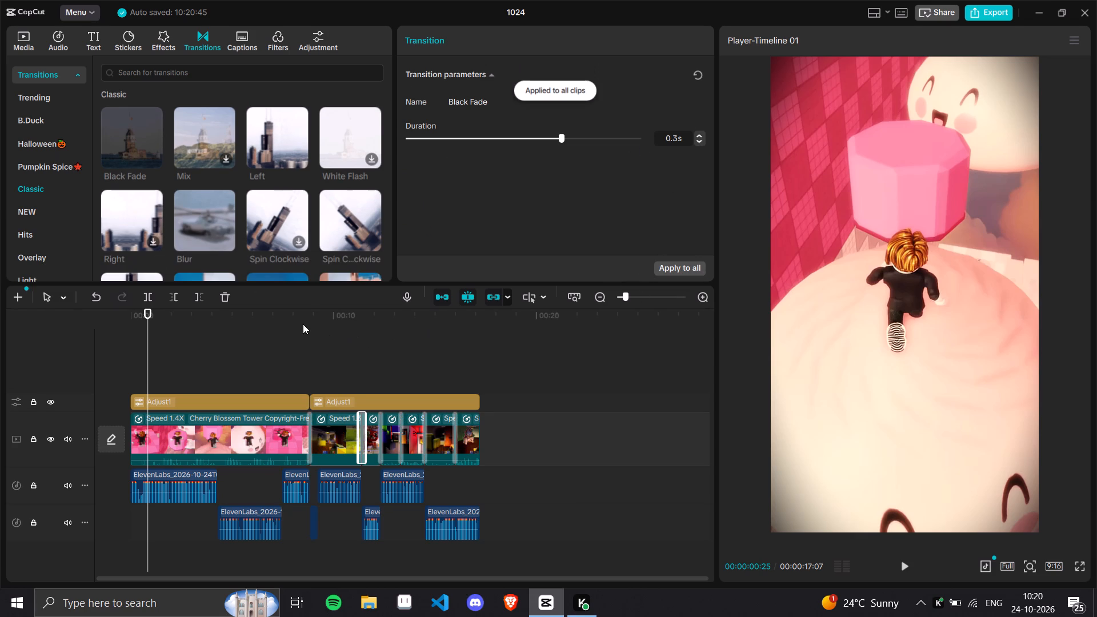
Replace the transition before the last clip with Spin Counter-clockwise and play the video across it.
{"action": "left_click", "coordinate": [303, 324]}
{"action": "left_click", "coordinate": [457, 324]}
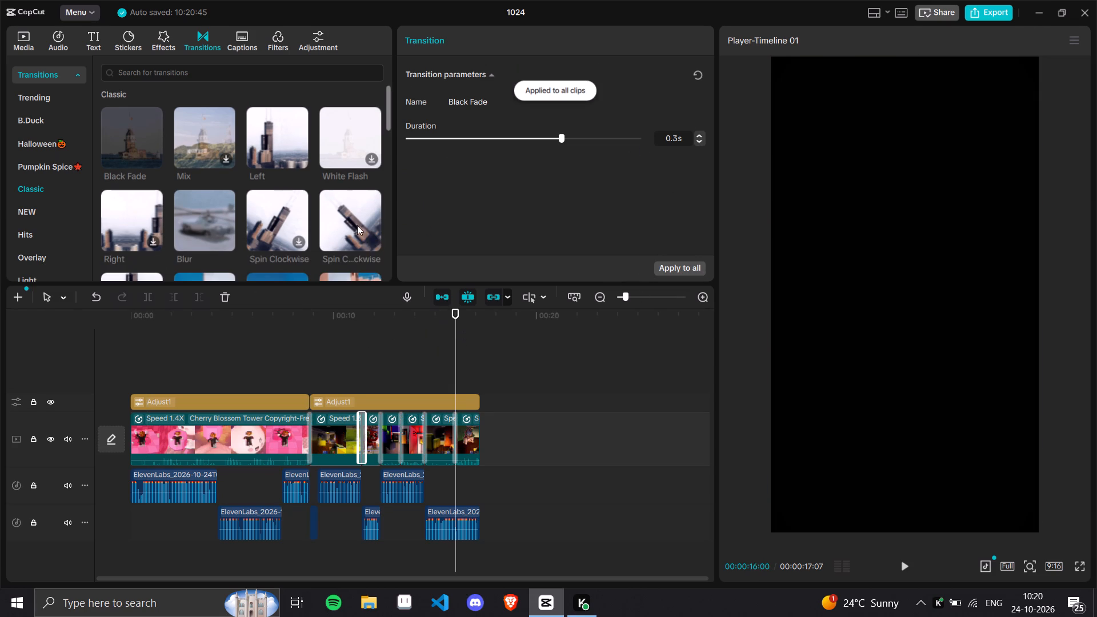
{"action": "left_click_drag", "start_coordinate": [357, 225], "coordinate": [453, 442]}
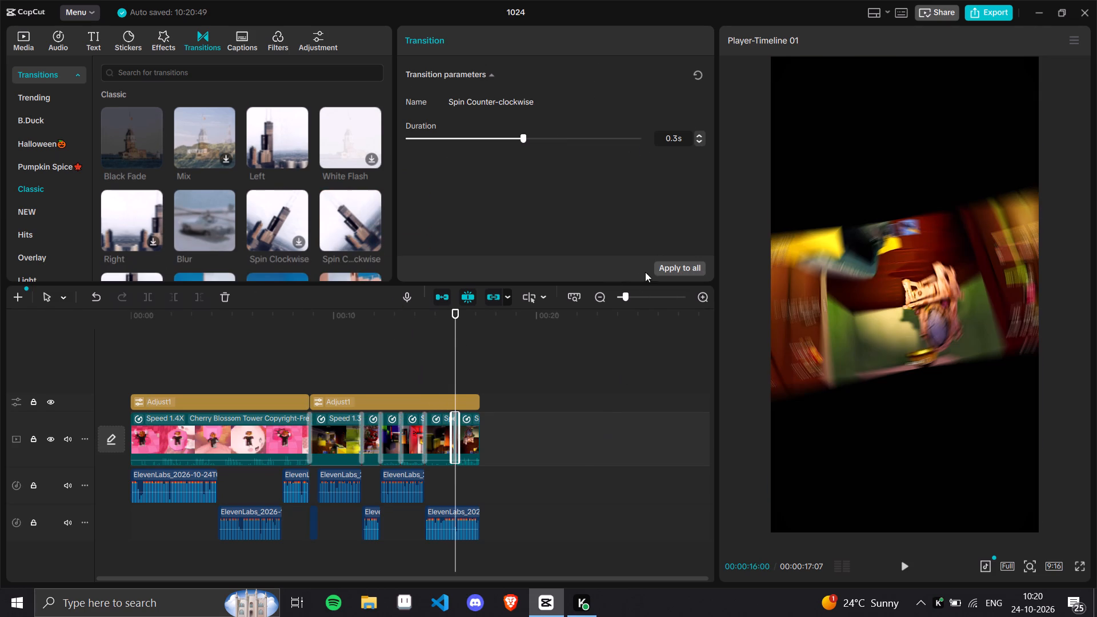
{"action": "left_click", "coordinate": [454, 328]}
{"action": "left_click", "coordinate": [449, 326]}
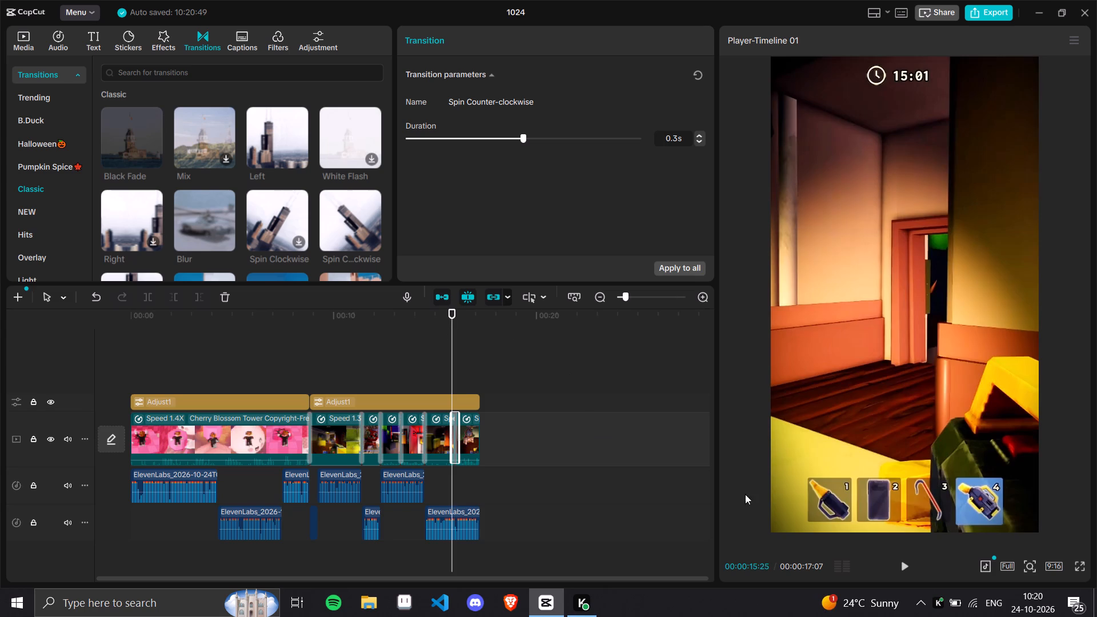
{"action": "left_click", "coordinate": [914, 559]}
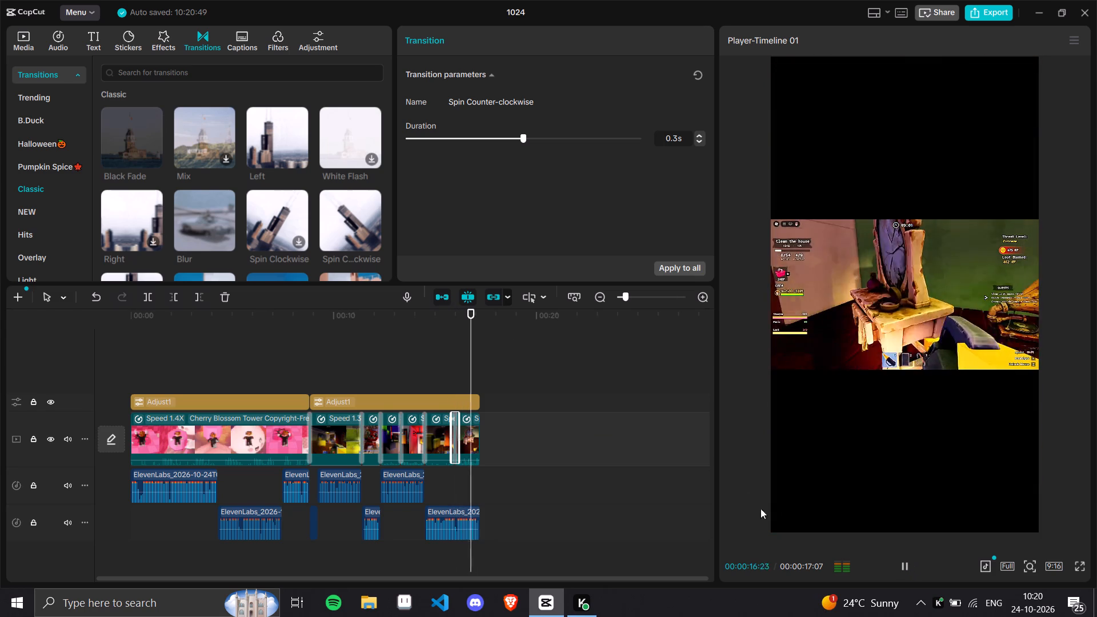
With everything selected, lock both audio tracks and the adjustment track, and set the video clips' Scale to 316%.
{"action": "left_click", "coordinate": [462, 335]}
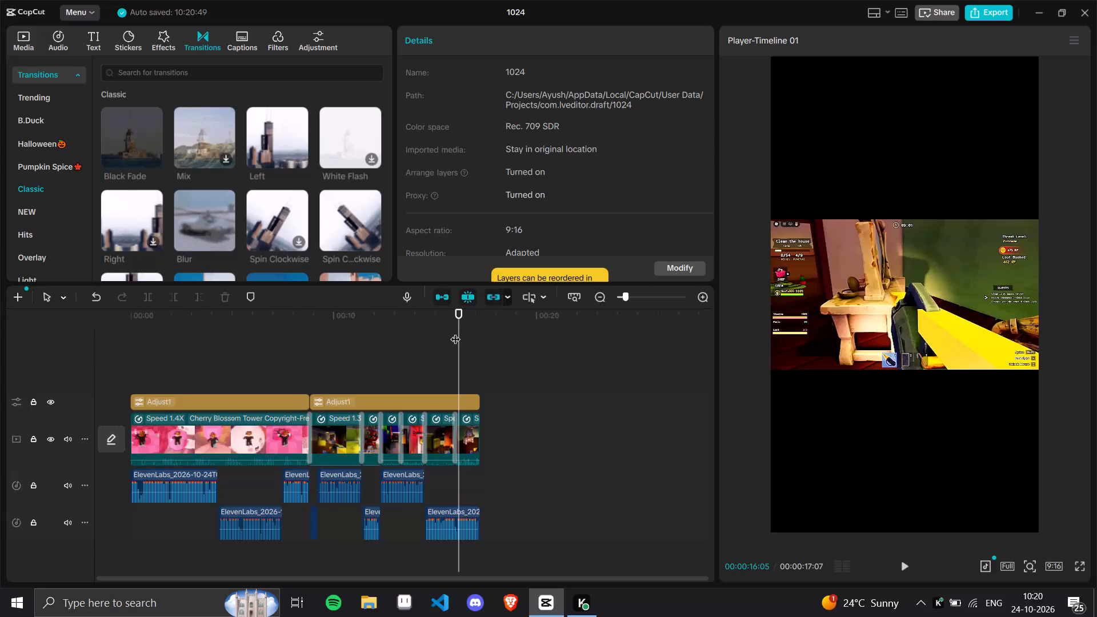
{"action": "left_click", "coordinate": [632, 298]}
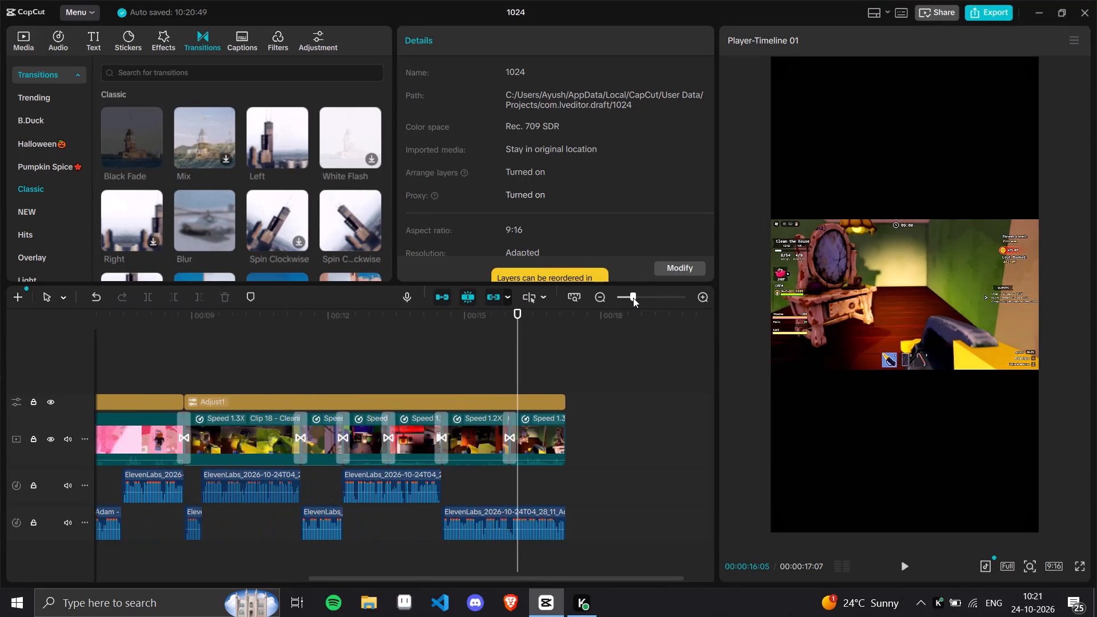
{"action": "left_click", "coordinate": [494, 436]}
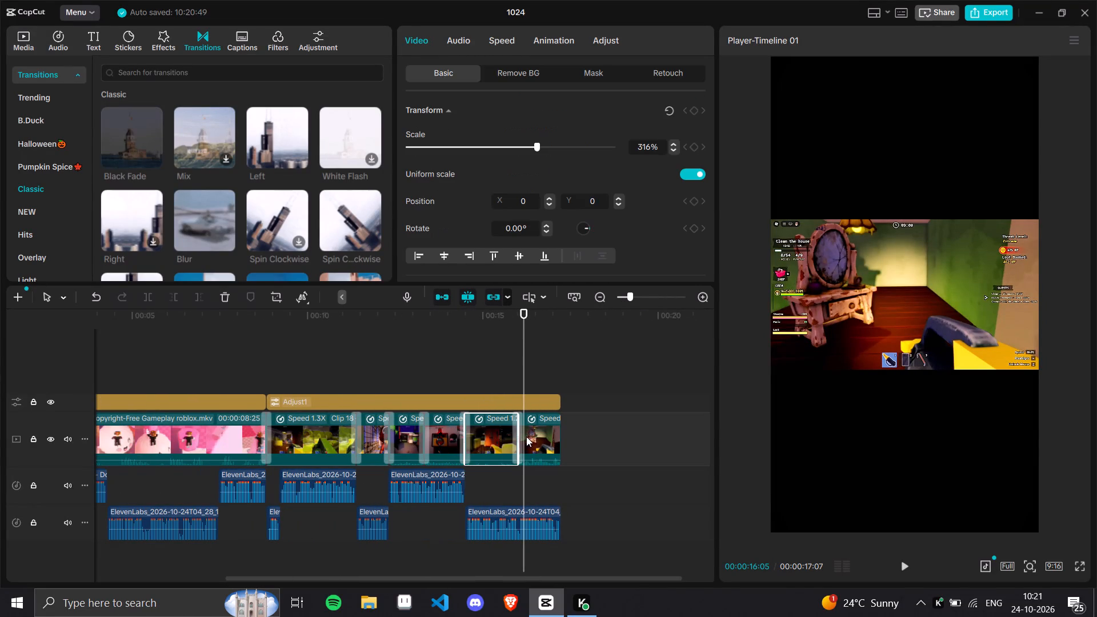
{"action": "left_click", "coordinate": [486, 324]}
{"action": "key", "text": "ctrl+a"}
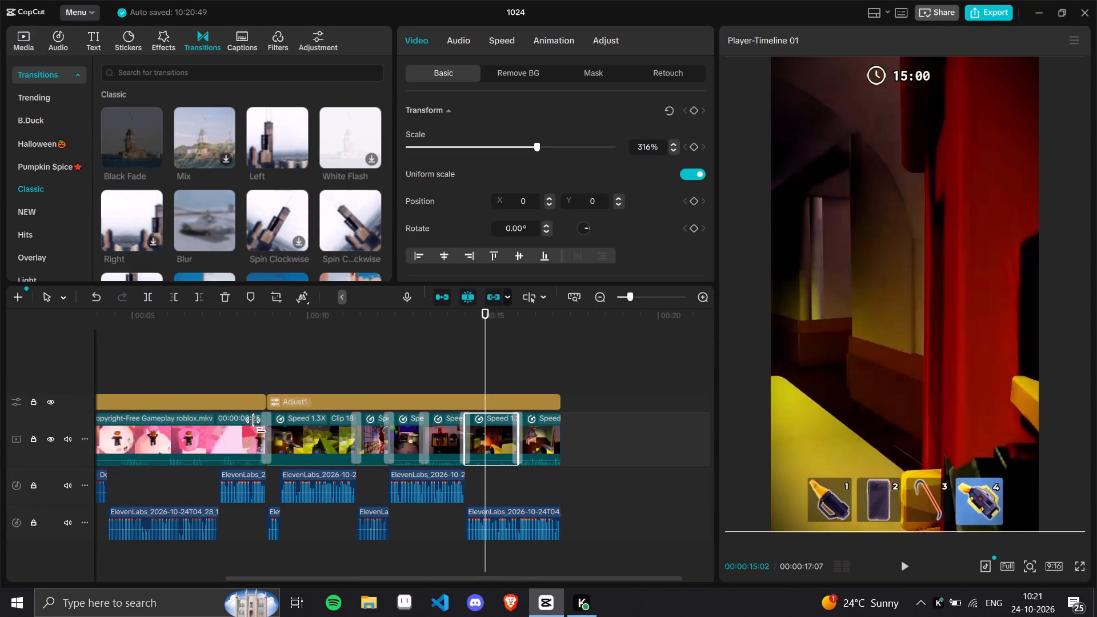
{"action": "left_click", "coordinate": [223, 427], "text": "ctrl"}
{"action": "left_click", "coordinate": [31, 486]}
{"action": "left_click", "coordinate": [33, 525]}
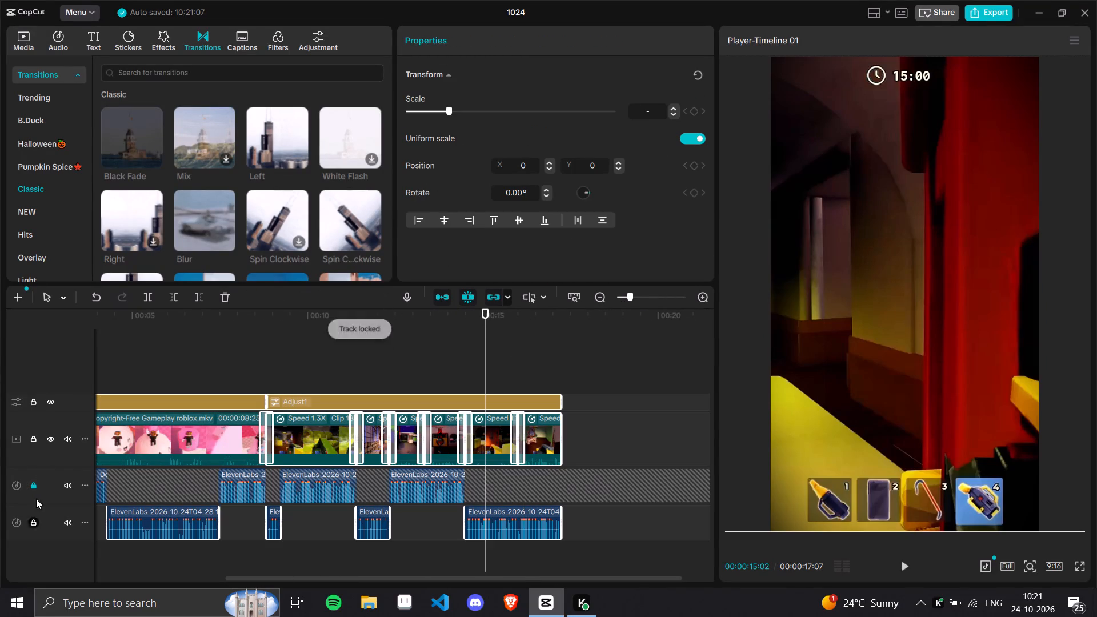
{"action": "left_click", "coordinate": [33, 401]}
{"action": "left_click", "coordinate": [642, 147]}
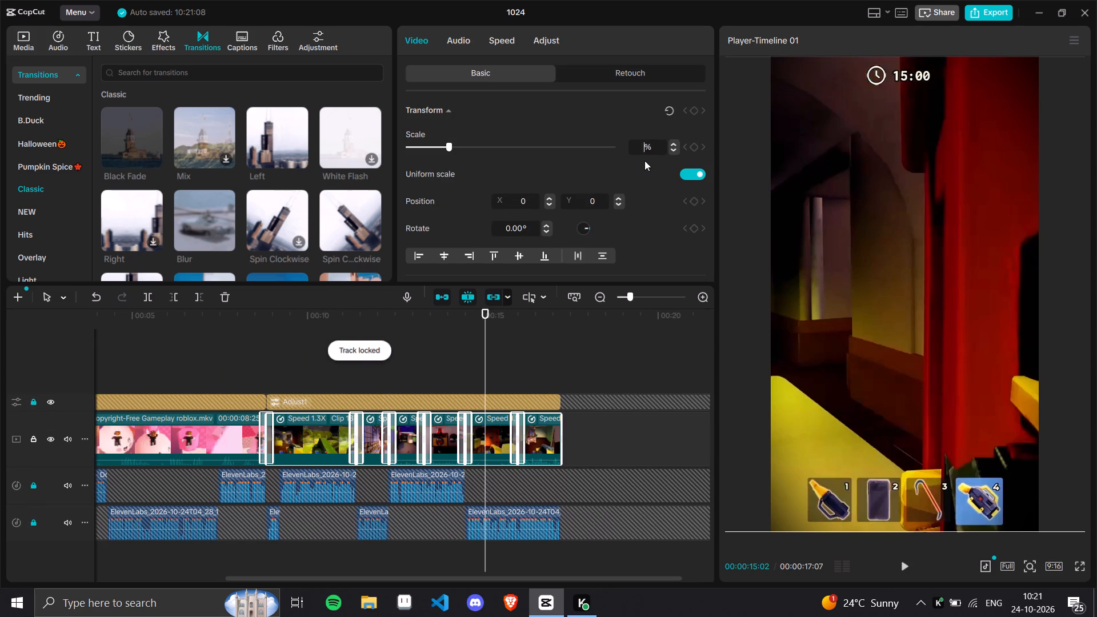
{"action": "type", "text": "31"}
{"action": "key", "text": "6"}
{"action": "key", "text": "Return"}
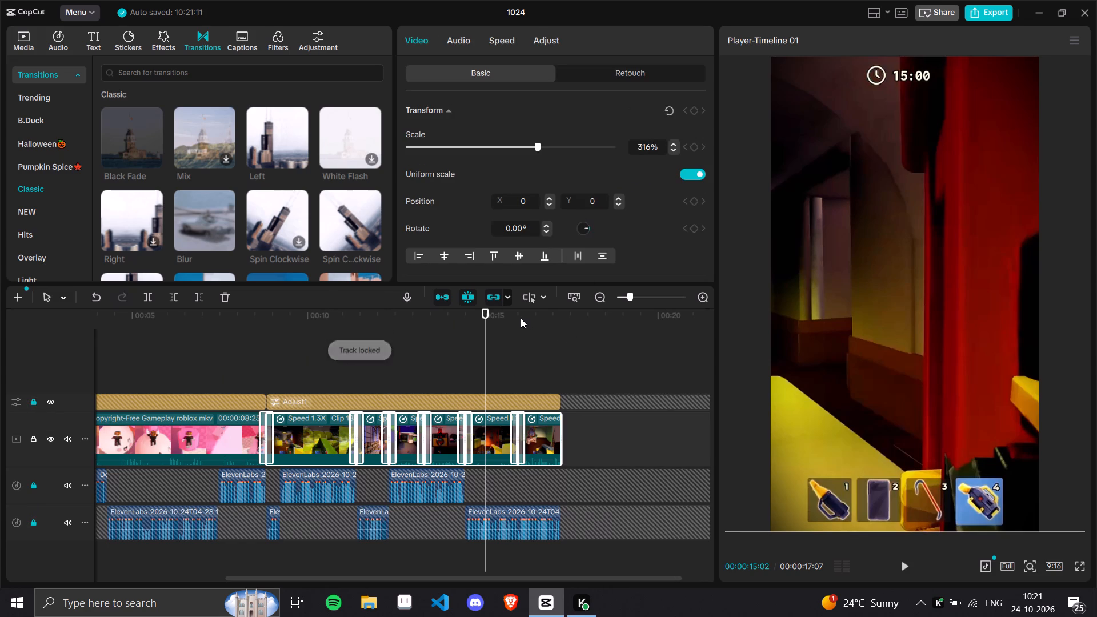
Examine the clips' framing back to the start and the transition at the end of the Cherry Blossom Tower clip.
{"action": "left_click", "coordinate": [537, 318]}
{"action": "left_click_drag", "start_coordinate": [537, 318], "coordinate": [162, 320]}
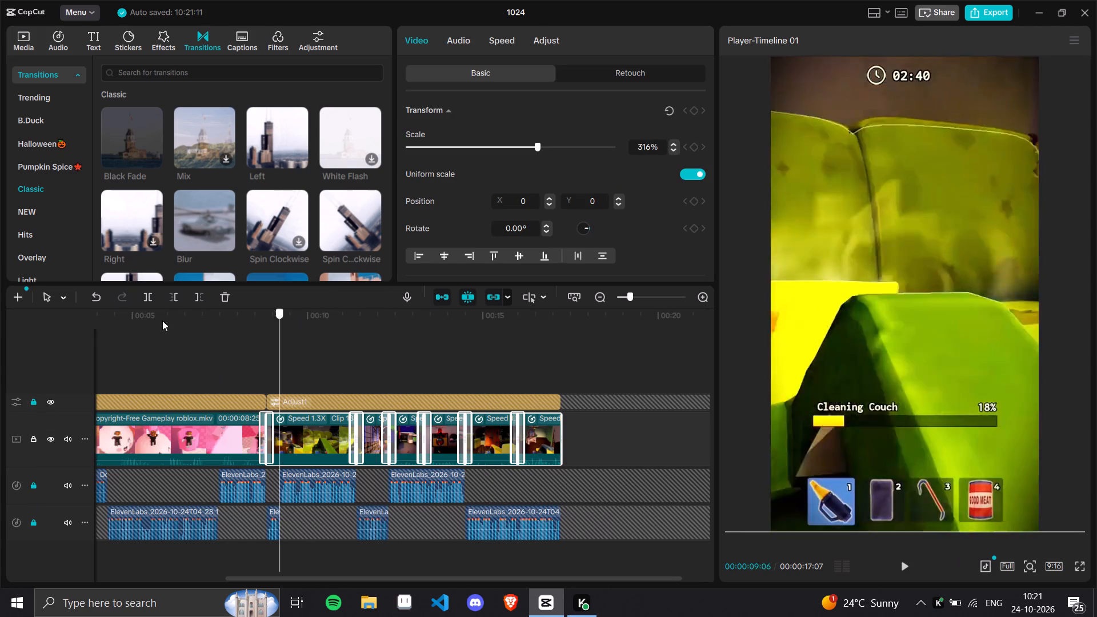
{"action": "left_click_drag", "start_coordinate": [162, 320], "coordinate": [0, 306]}
{"action": "left_click_drag", "start_coordinate": [647, 301], "coordinate": [637, 301]}
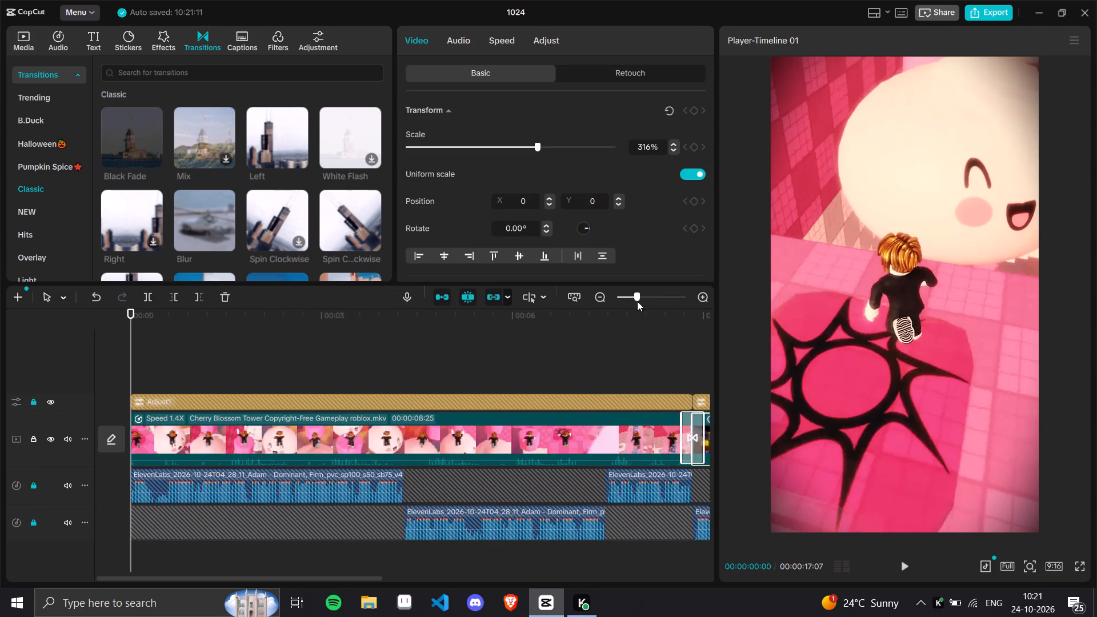
{"action": "left_click_drag", "start_coordinate": [637, 301], "coordinate": [631, 303]}
{"action": "left_click", "coordinate": [459, 319]}
{"action": "left_click", "coordinate": [447, 316]}
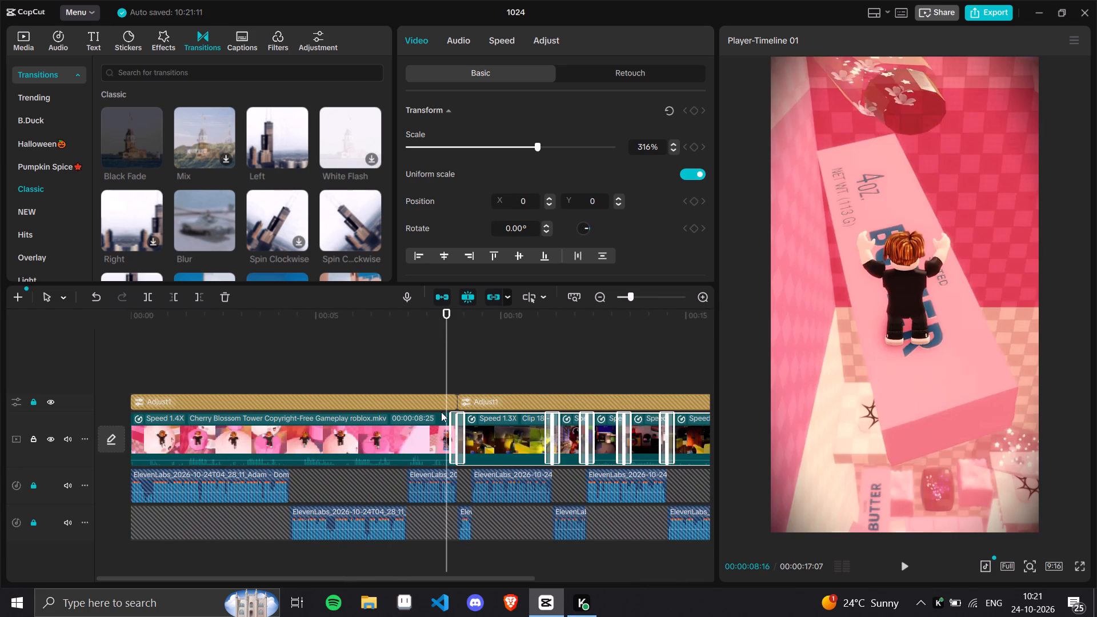
{"action": "left_click", "coordinate": [448, 378]}
{"action": "left_click", "coordinate": [452, 434]}
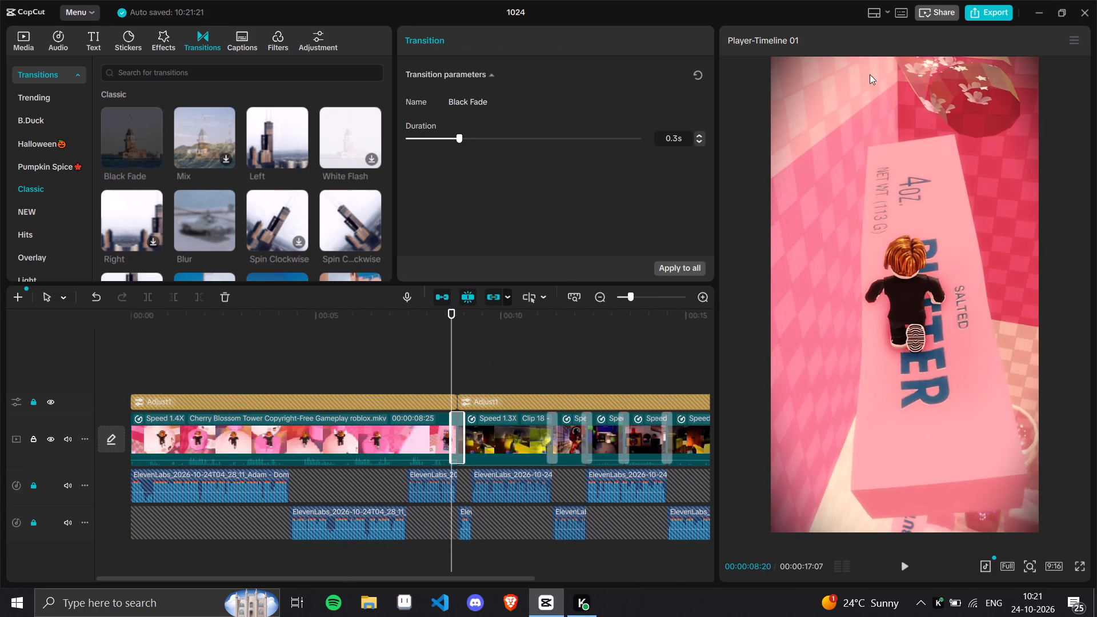
Start exporting the video under the name XCSDJ2 and stop the export while it is running.
{"action": "left_click", "coordinate": [992, 13]}
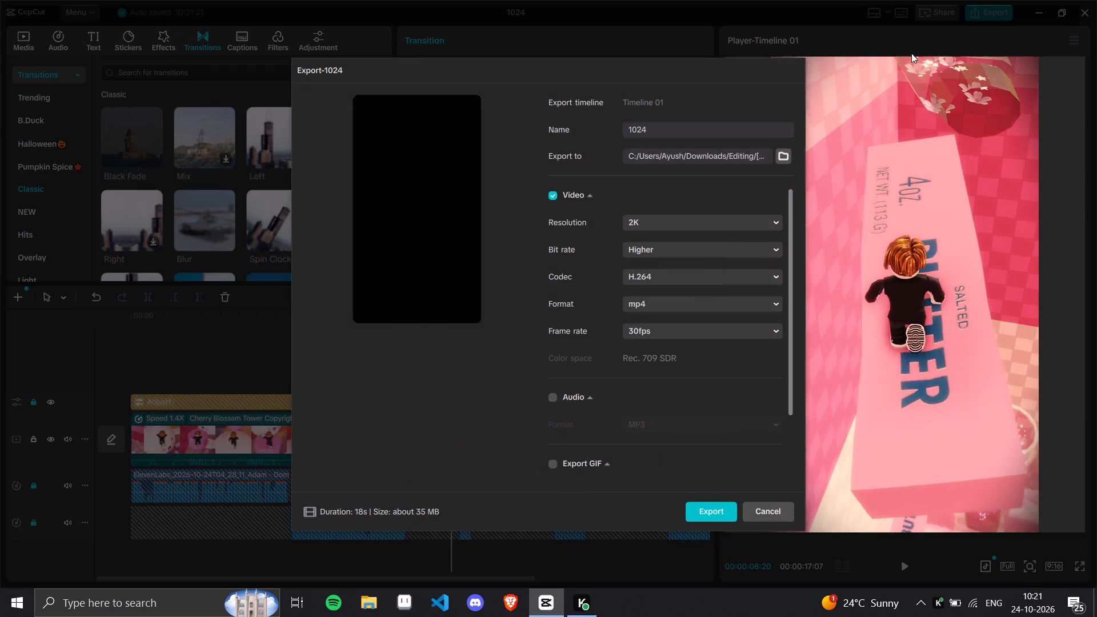
{"action": "type", "text": "DJ2"}
{"action": "key", "text": "Return"}
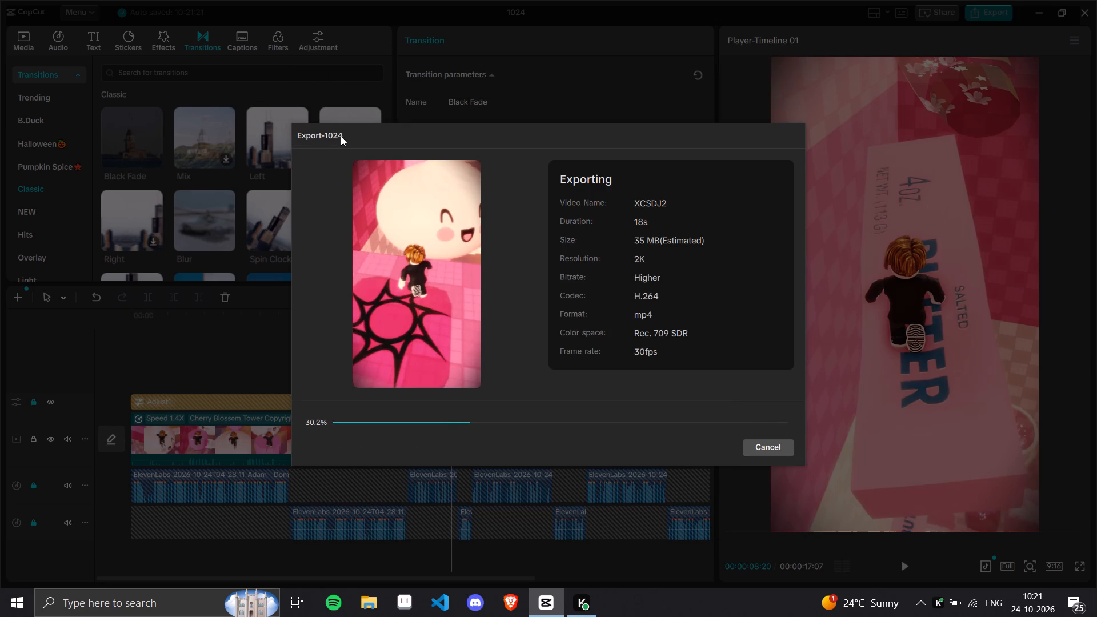
{"action": "left_click", "coordinate": [774, 451]}
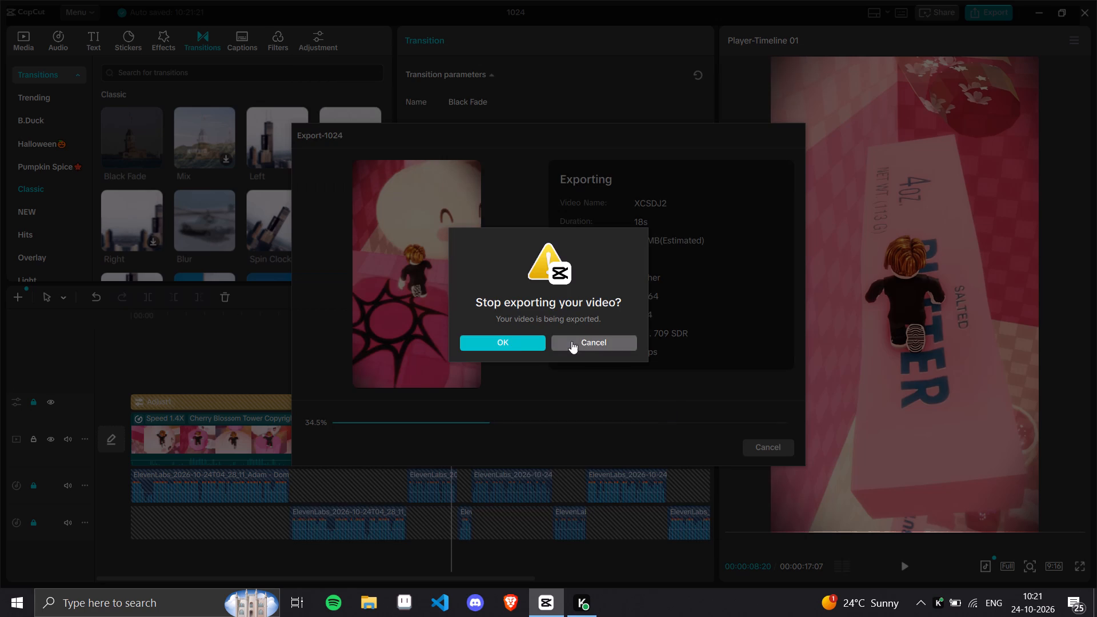
{"action": "left_click", "coordinate": [518, 344]}
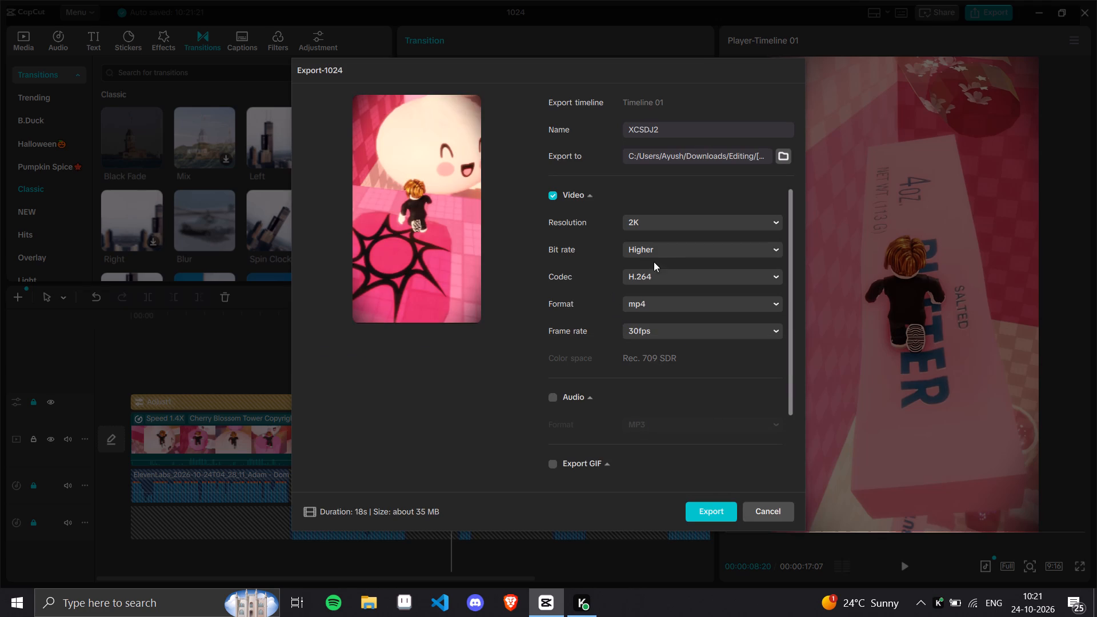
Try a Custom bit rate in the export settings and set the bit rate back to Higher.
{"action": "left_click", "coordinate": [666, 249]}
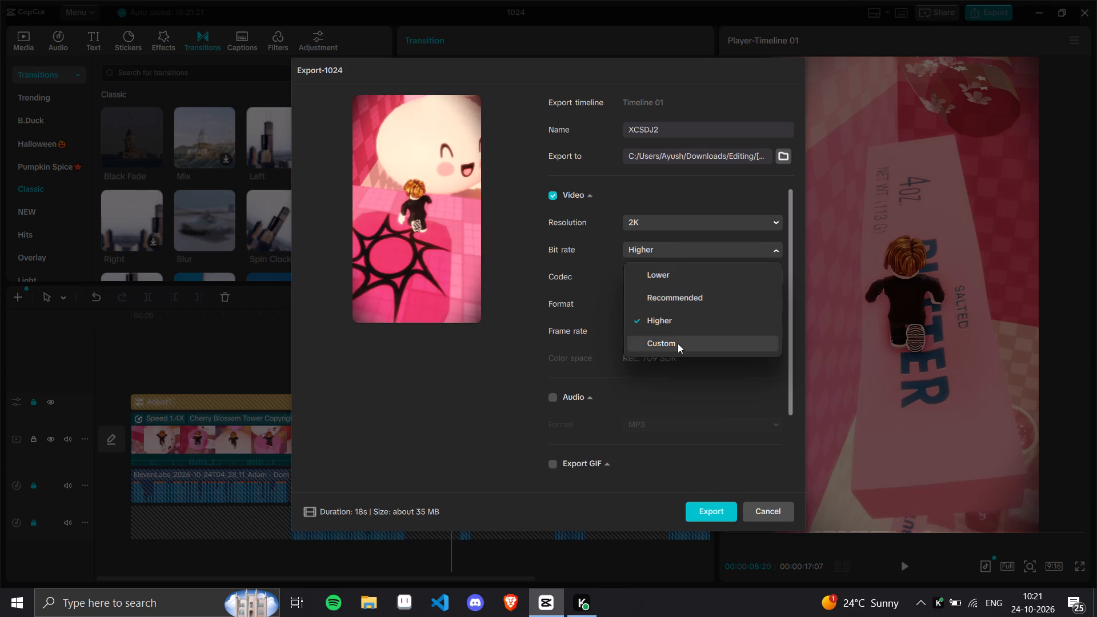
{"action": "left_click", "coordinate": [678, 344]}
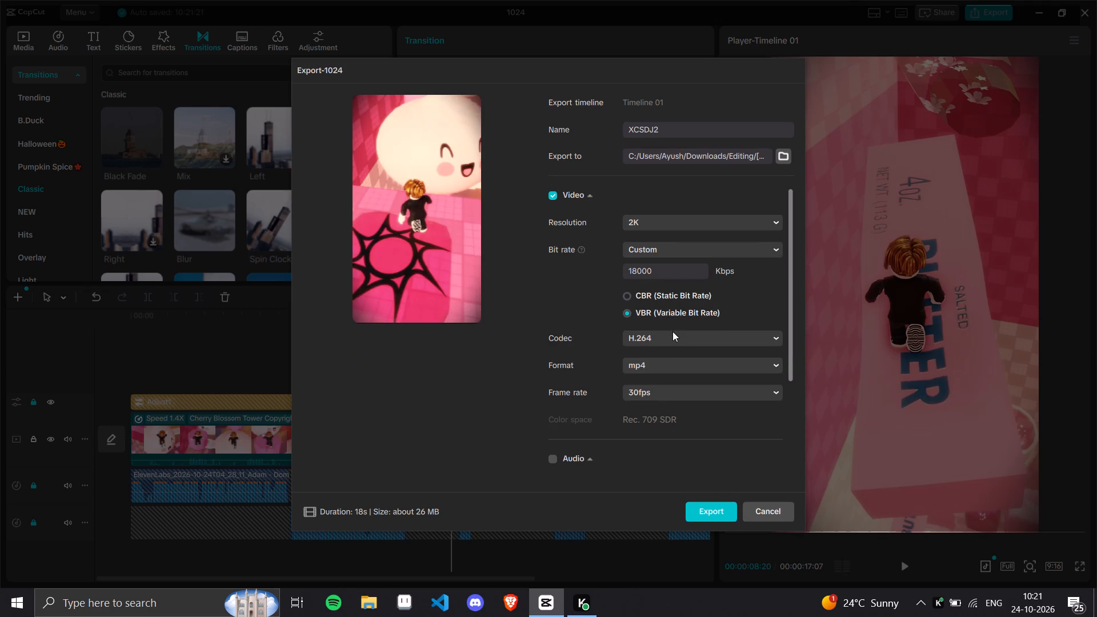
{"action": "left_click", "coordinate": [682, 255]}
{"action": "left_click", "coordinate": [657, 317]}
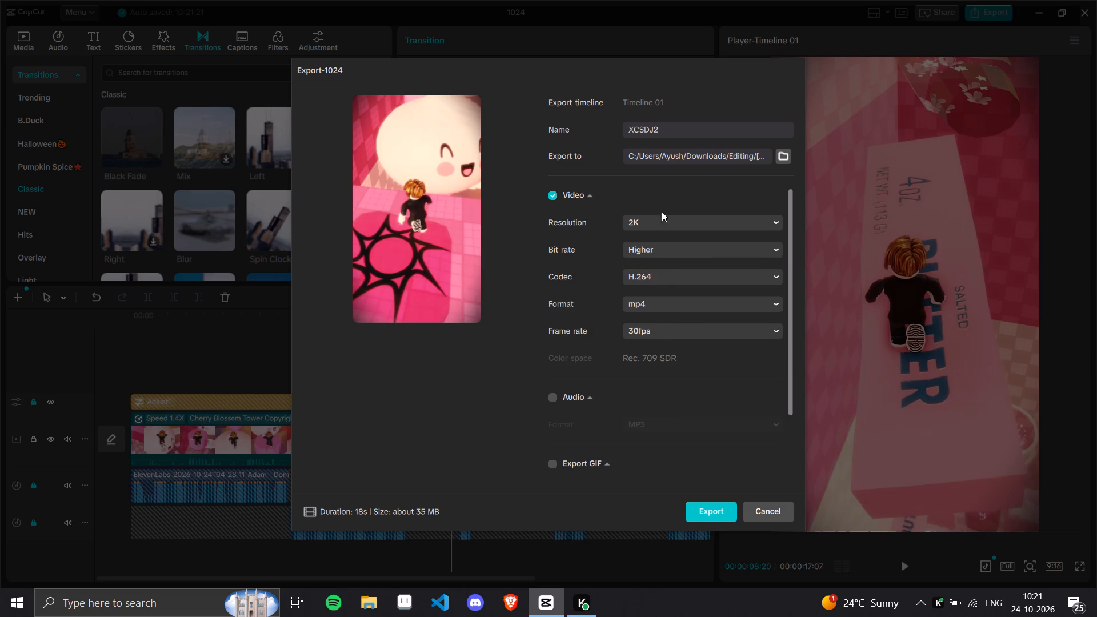
Rename the export XCSDJ0 and export the video.
{"action": "left_click_drag", "start_coordinate": [674, 127], "coordinate": [656, 130]}
{"action": "key", "text": "0"}
{"action": "left_click", "coordinate": [721, 518]}
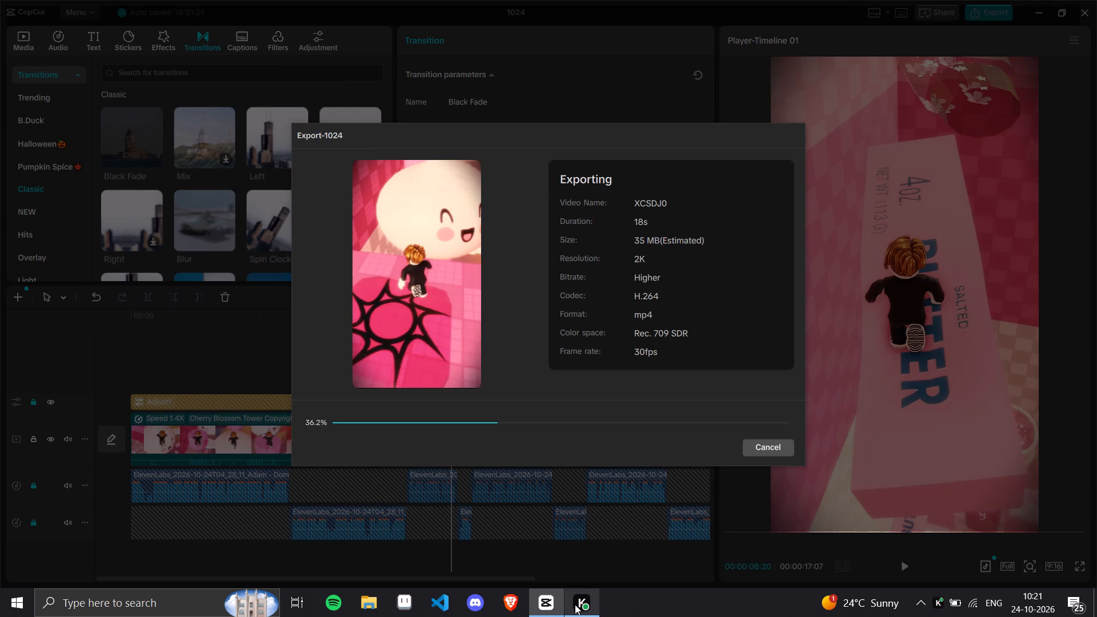
{"action": "left_click", "coordinate": [486, 520]}
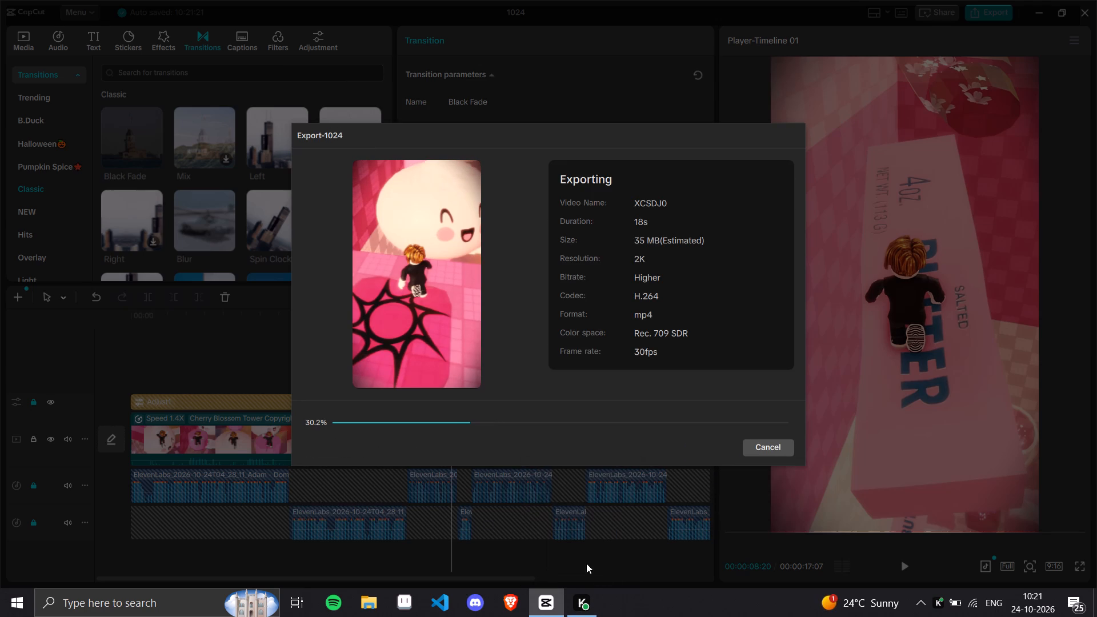
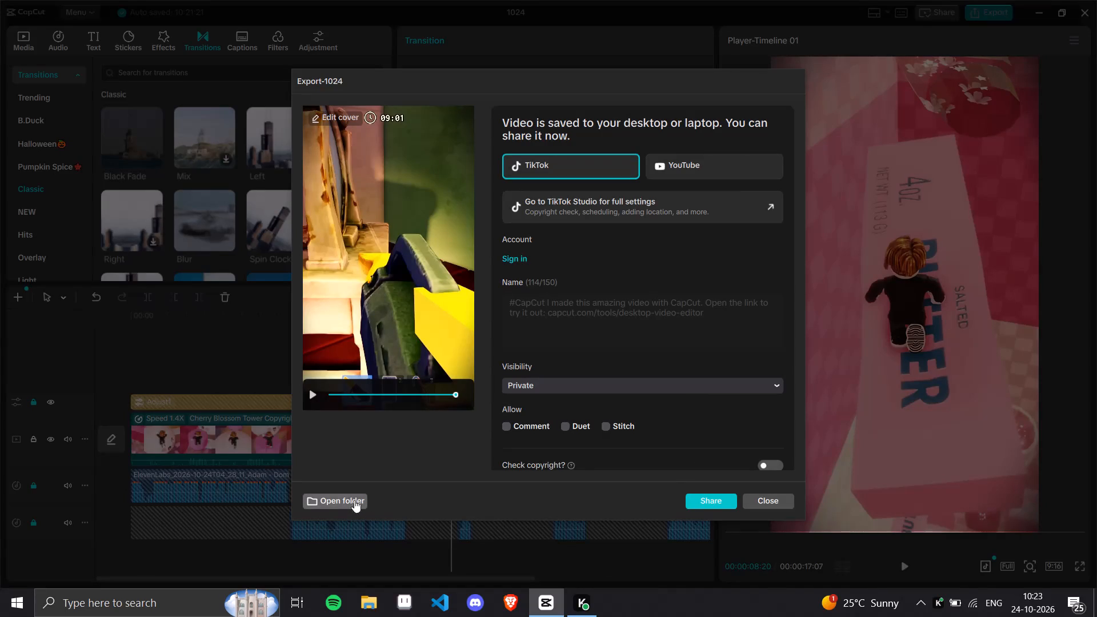
Close the finished export and lock the main video track.
{"action": "left_click", "coordinate": [774, 497]}
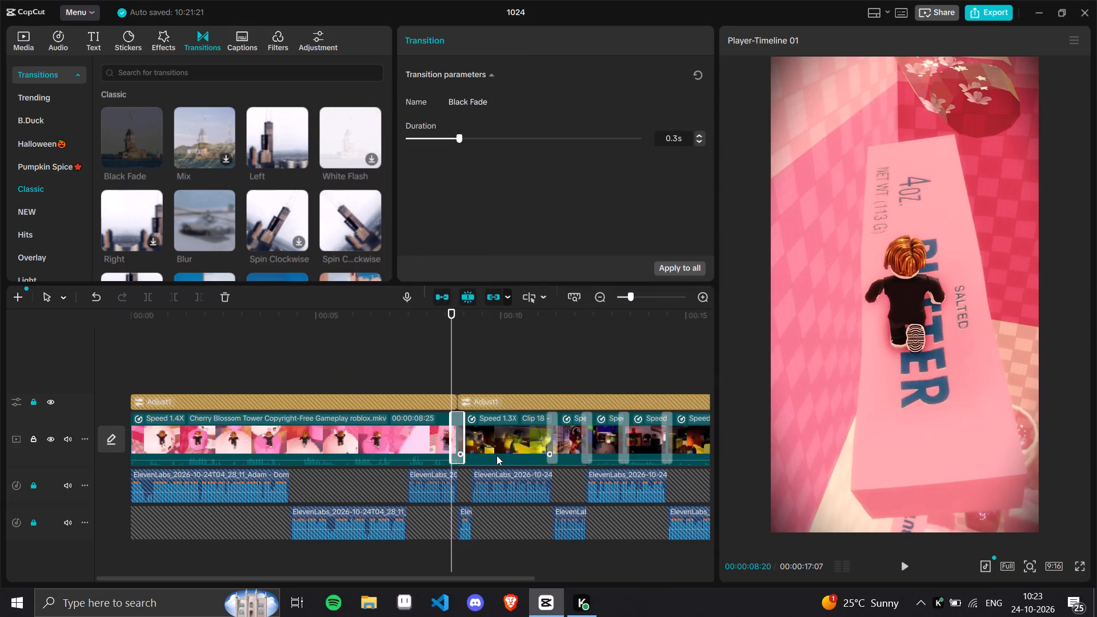
{"action": "scroll", "coordinate": [456, 410], "scroll_direction": "down", "scroll_amount": 2}
{"action": "left_click_drag", "start_coordinate": [630, 291], "coordinate": [622, 291]}
{"action": "left_click_drag", "start_coordinate": [629, 297], "coordinate": [622, 295]}
{"action": "left_click", "coordinate": [30, 436]}
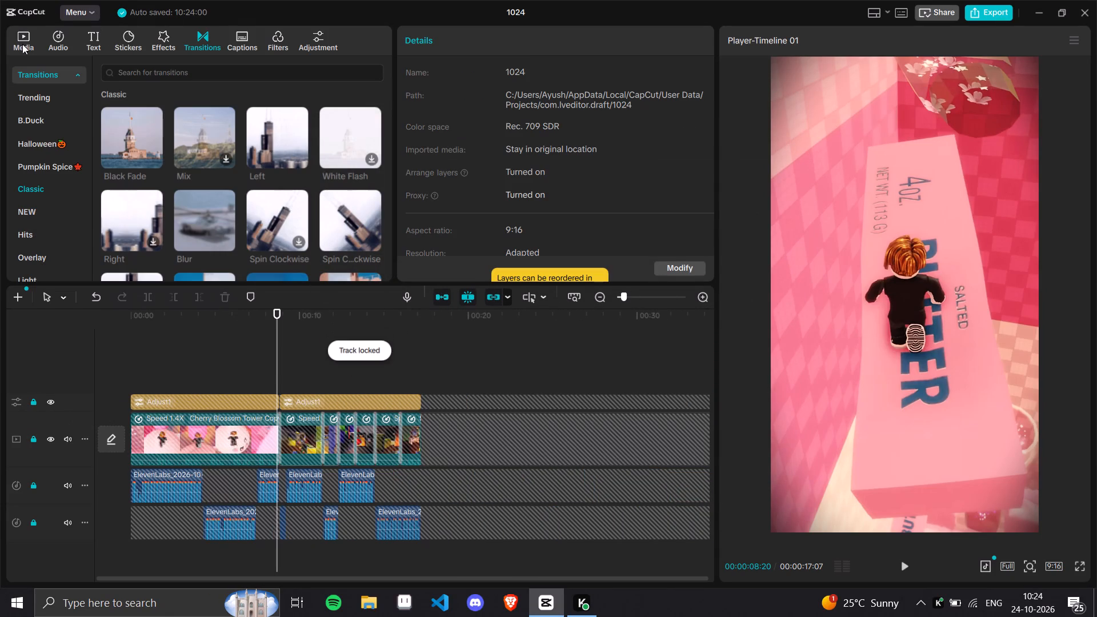
Look through the Downloads folder and the project's imported media for the ElevenLabs voiceover recordings.
{"action": "left_click", "coordinate": [22, 44]}
{"action": "scroll", "coordinate": [252, 196], "scroll_direction": "up", "scroll_amount": 5}
{"action": "left_click", "coordinate": [378, 594]}
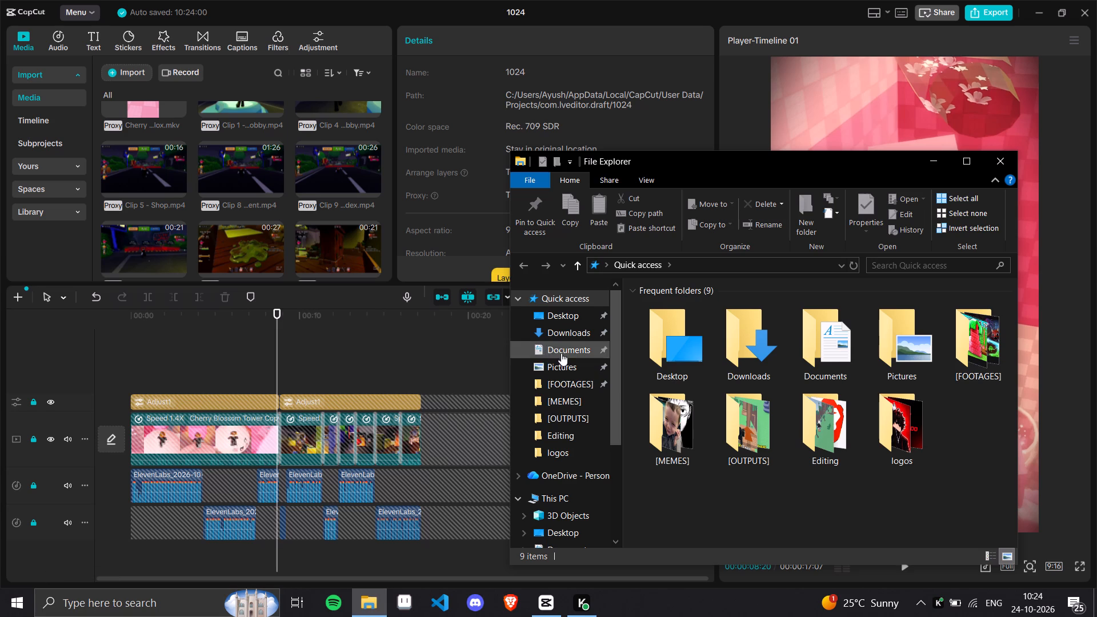
{"action": "left_click", "coordinate": [587, 326]}
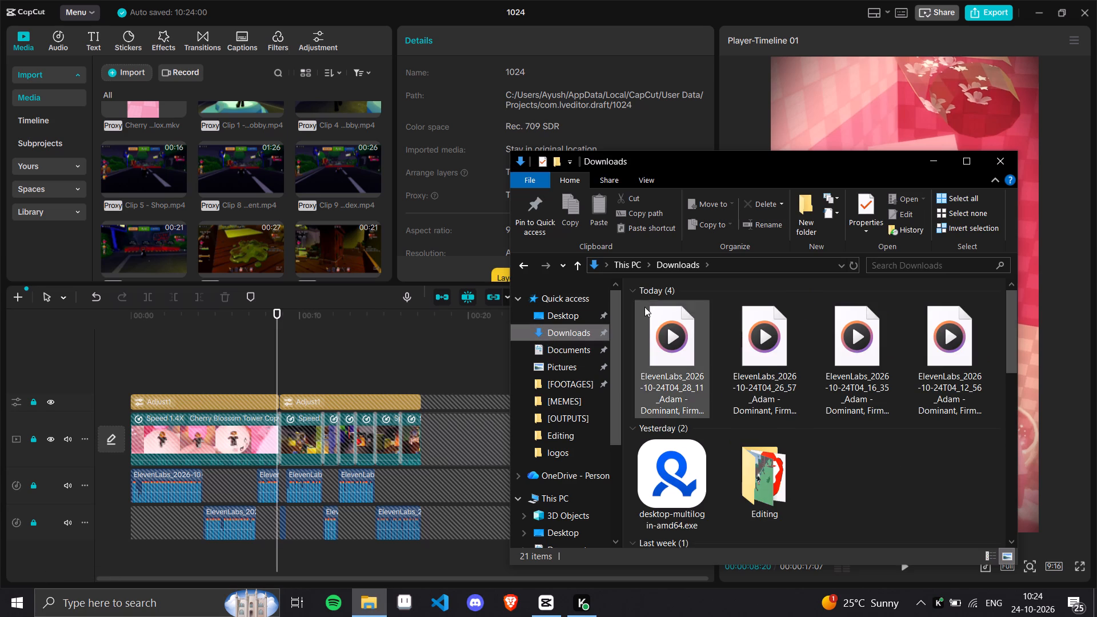
{"action": "left_click", "coordinate": [1006, 159]}
{"action": "scroll", "coordinate": [185, 124], "scroll_direction": "up", "scroll_amount": 8}
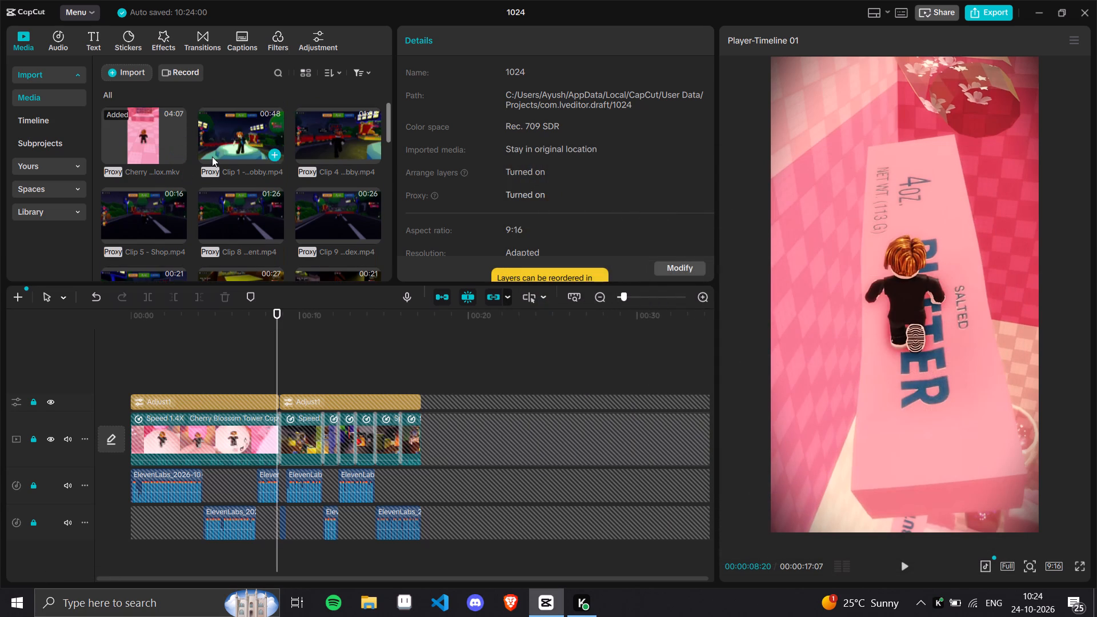
{"action": "scroll", "coordinate": [212, 157], "scroll_direction": "up", "scroll_amount": 6}
{"action": "scroll", "coordinate": [224, 166], "scroll_direction": "down", "scroll_amount": 20}
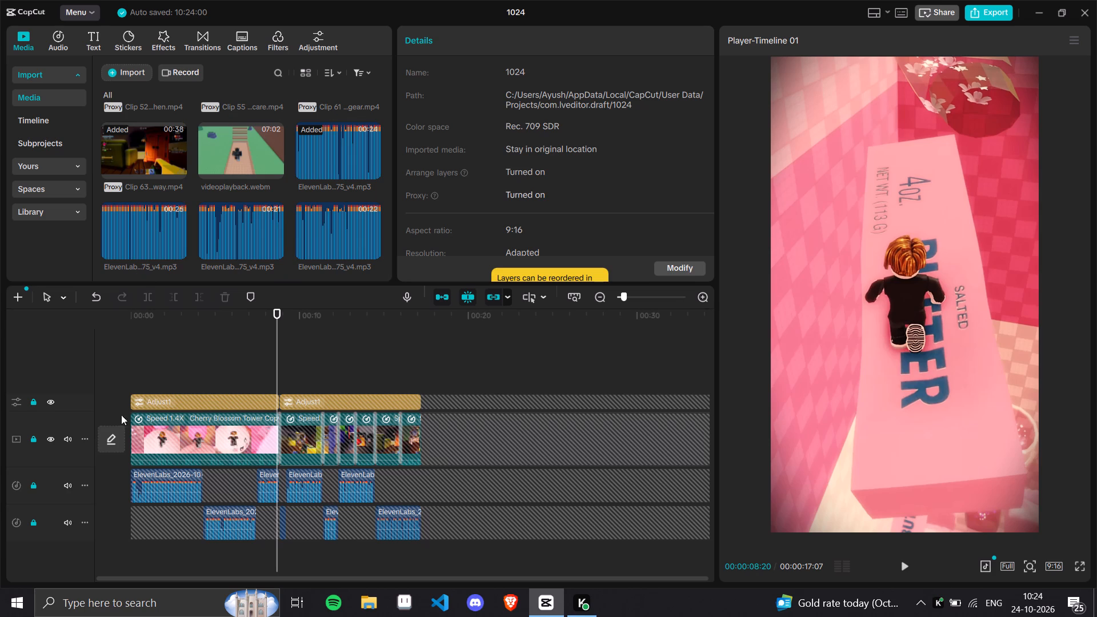
Unlock both audio tracks and delete all the voiceover clips on them.
{"action": "left_click", "coordinate": [37, 480]}
{"action": "left_click", "coordinate": [31, 526]}
{"action": "key", "text": "ctrl+a"}
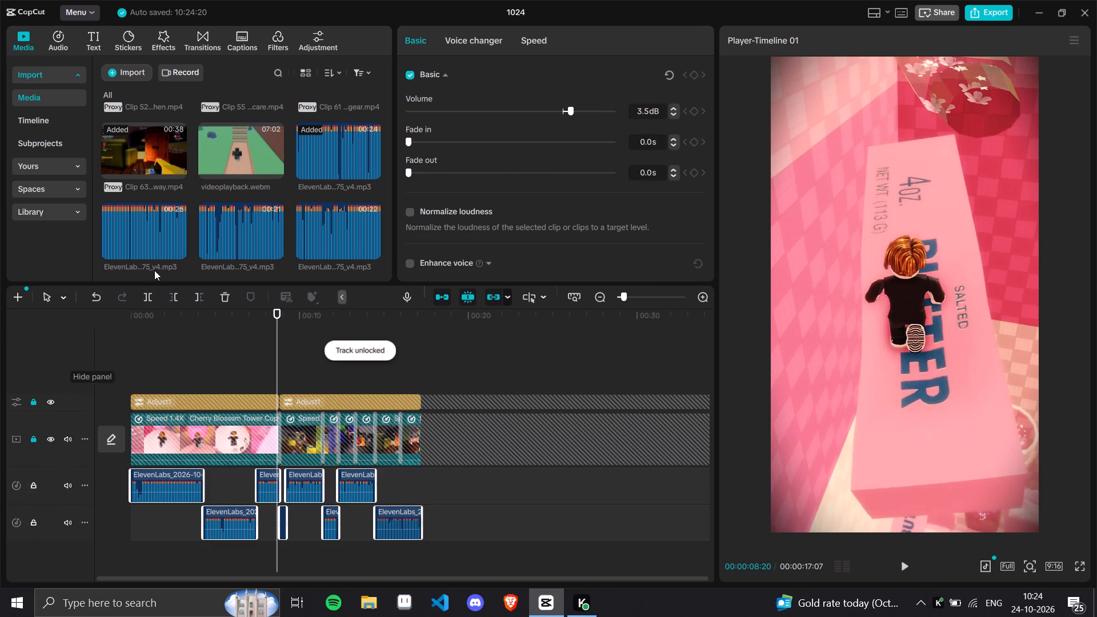
{"action": "key", "text": "Delete"}
Add the ElevenLabs 04_26_57 voiceover at the timeline start, at 1.20x speed with audio pitch change turned on.
{"action": "left_click_drag", "start_coordinate": [145, 251], "coordinate": [125, 515]}
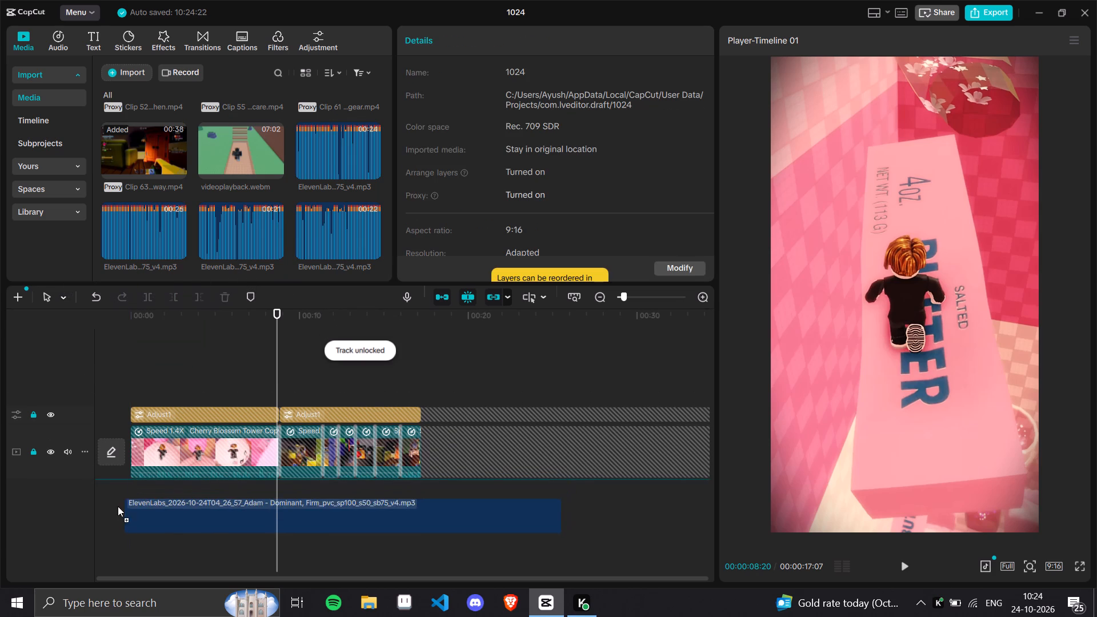
{"action": "left_click_drag", "start_coordinate": [167, 318], "coordinate": [96, 314]}
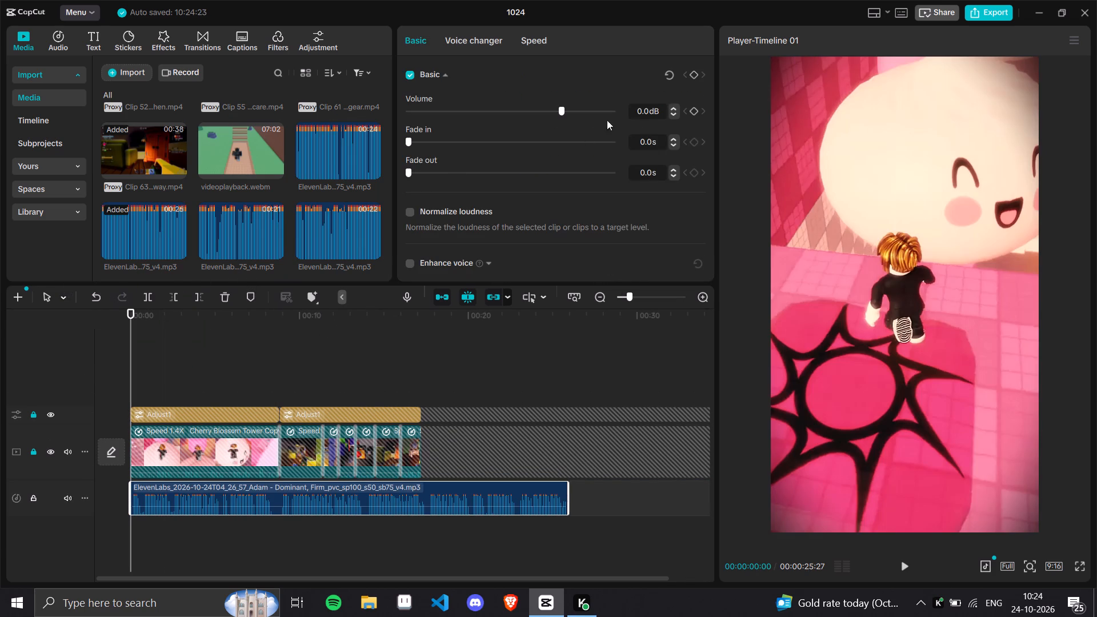
{"action": "left_click", "coordinate": [514, 41]}
{"action": "double_click", "coordinate": [701, 97]}
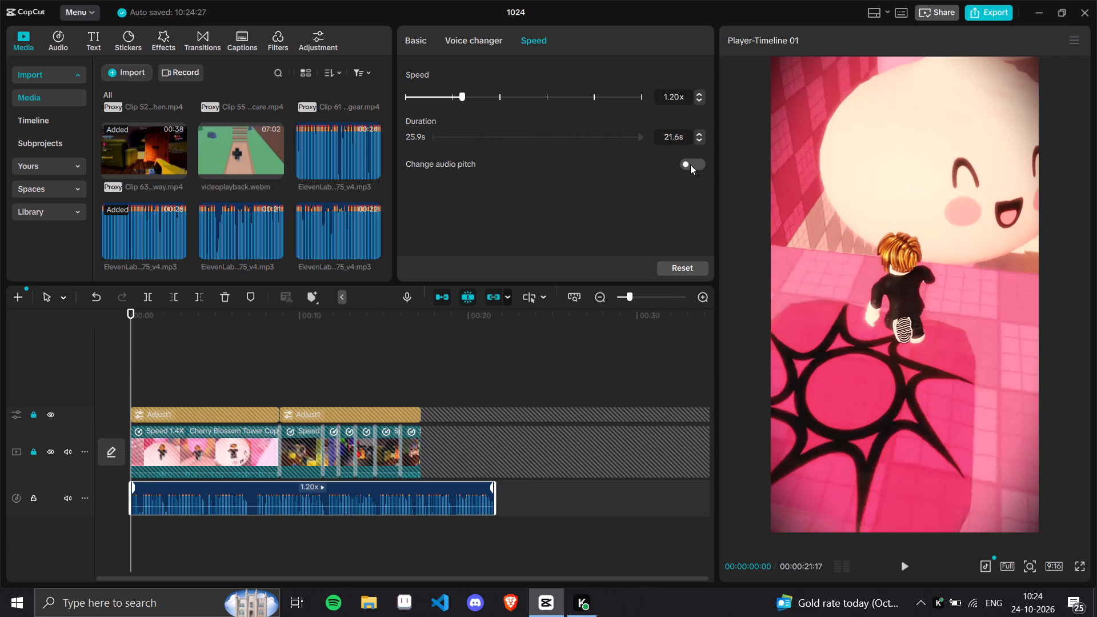
{"action": "left_click", "coordinate": [690, 165]}
{"action": "left_click", "coordinate": [901, 567]}
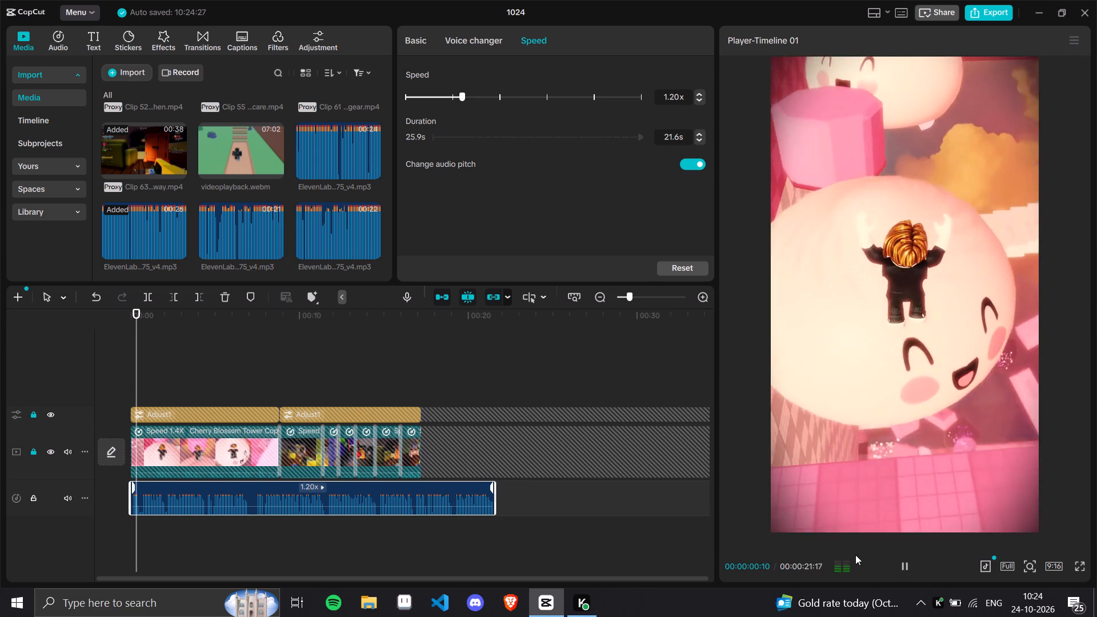
{"action": "left_click_drag", "start_coordinate": [141, 319], "coordinate": [97, 322]}
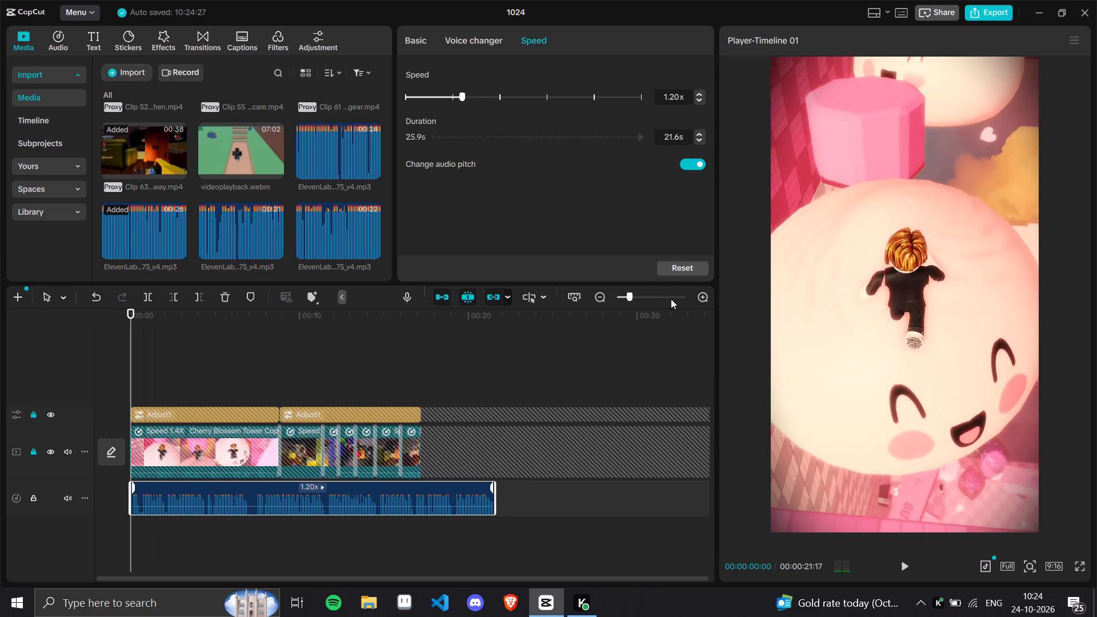
Trim the silence off the start of the voiceover at 00:00:00:19 and move the clip back to the timeline start.
{"action": "left_click_drag", "start_coordinate": [638, 298], "coordinate": [660, 302]}
{"action": "left_click_drag", "start_coordinate": [402, 316], "coordinate": [412, 329]}
{"action": "left_click", "coordinate": [178, 301]}
{"action": "left_click_drag", "start_coordinate": [438, 500], "coordinate": [75, 492]}
Split the voiceover at 00:00:03:19, trim the pause up to 00:00:03:25, and move the remainder back onto a second audio track.
{"action": "left_click_drag", "start_coordinate": [660, 287], "coordinate": [652, 289]}
{"action": "left_click_drag", "start_coordinate": [659, 294], "coordinate": [635, 298]}
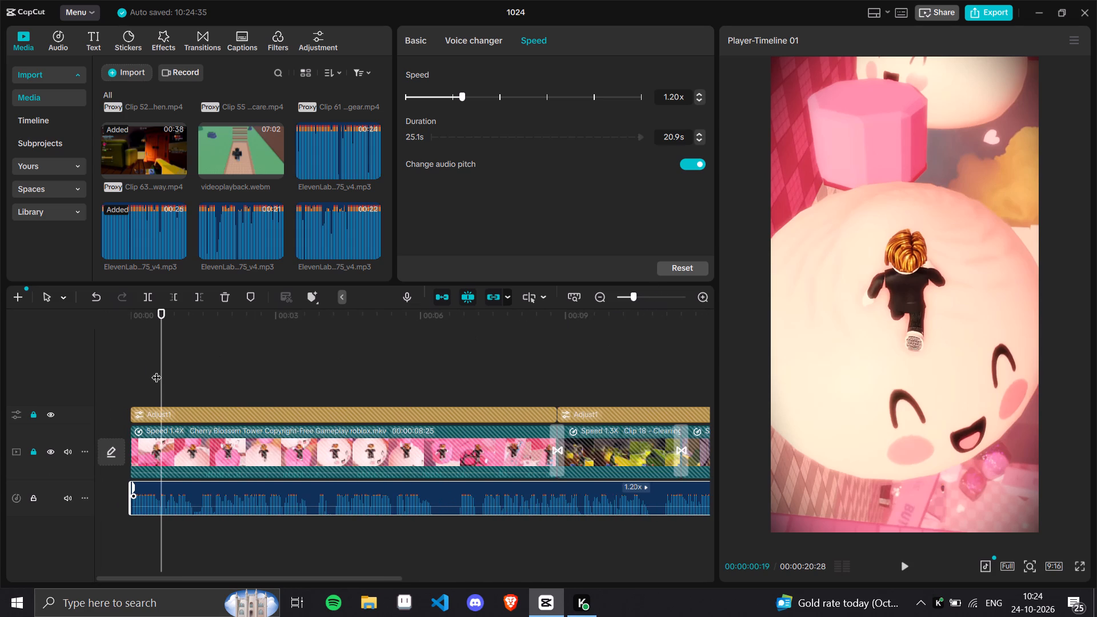
{"action": "left_click_drag", "start_coordinate": [159, 371], "coordinate": [69, 365]}
{"action": "left_click", "coordinate": [903, 565]}
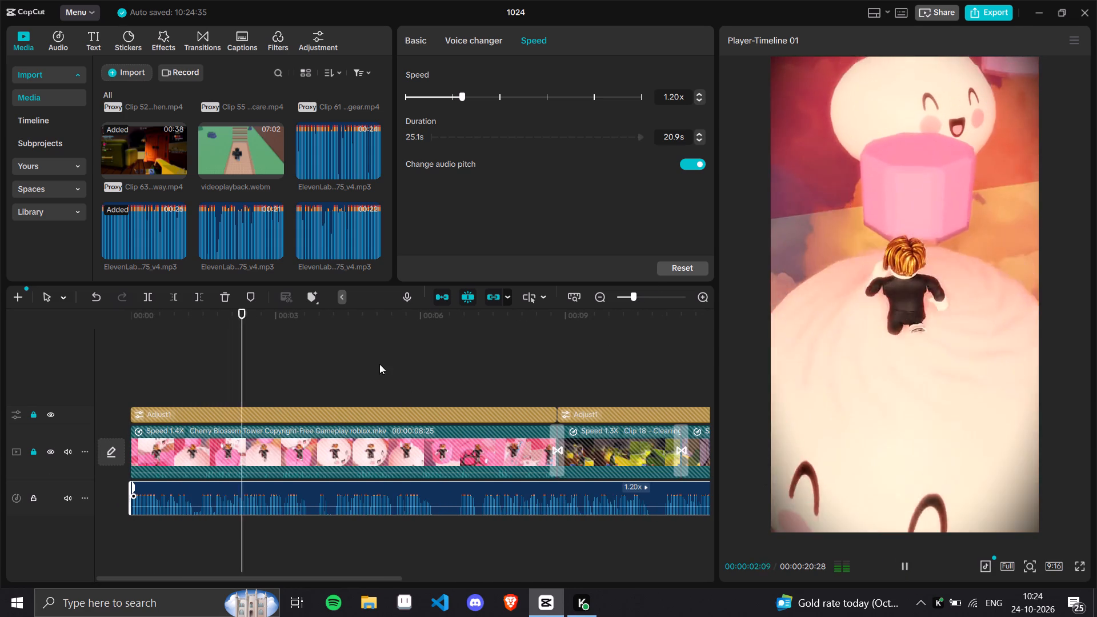
{"action": "left_click_drag", "start_coordinate": [648, 295], "coordinate": [657, 298]}
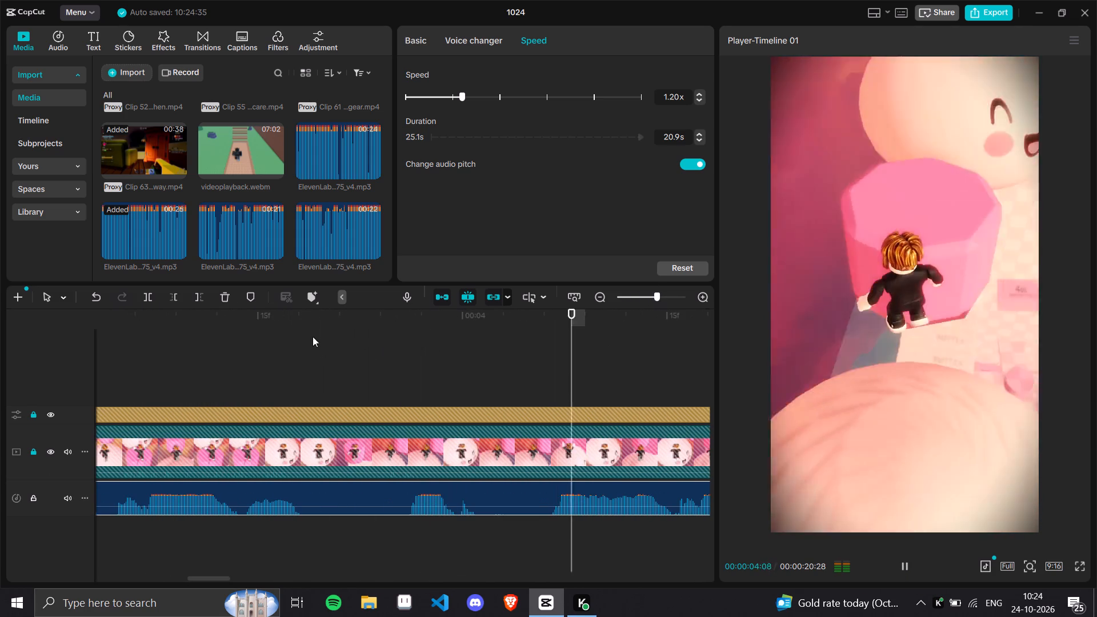
{"action": "left_click_drag", "start_coordinate": [319, 325], "coordinate": [309, 321]}
{"action": "left_click", "coordinate": [149, 301]}
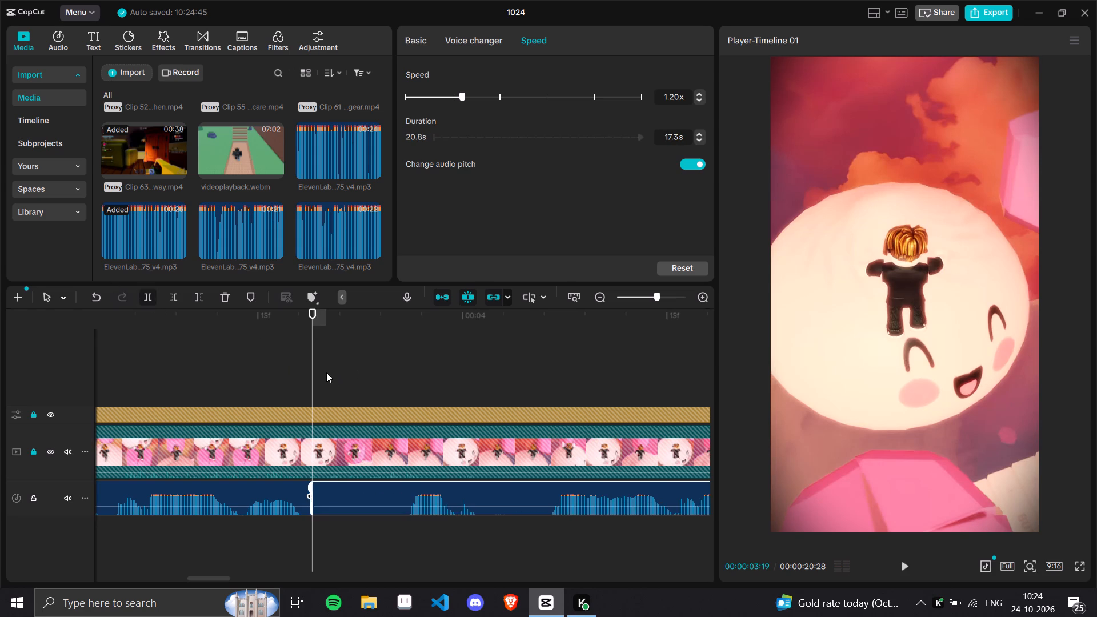
{"action": "left_click_drag", "start_coordinate": [313, 367], "coordinate": [398, 410]}
{"action": "left_click", "coordinate": [172, 302]}
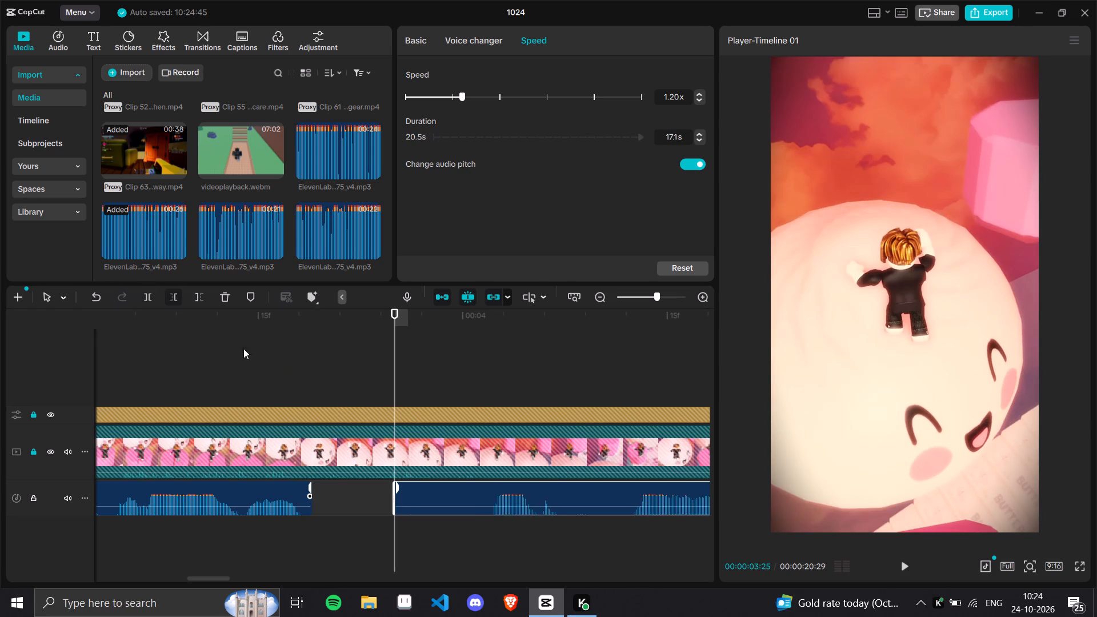
{"action": "left_click_drag", "start_coordinate": [420, 490], "coordinate": [330, 529]}
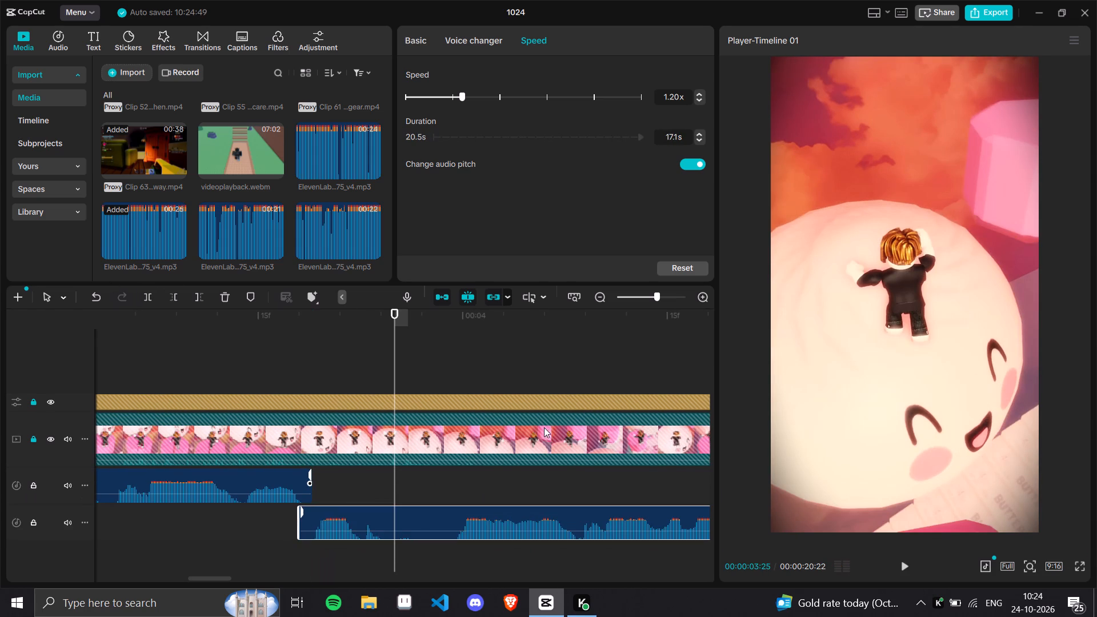
Split the voiceover at 00:00:05:29, trim the pause up to 00:00:06:15, and move the remainder back onto the first audio track.
{"action": "left_click_drag", "start_coordinate": [635, 297], "coordinate": [617, 297]}
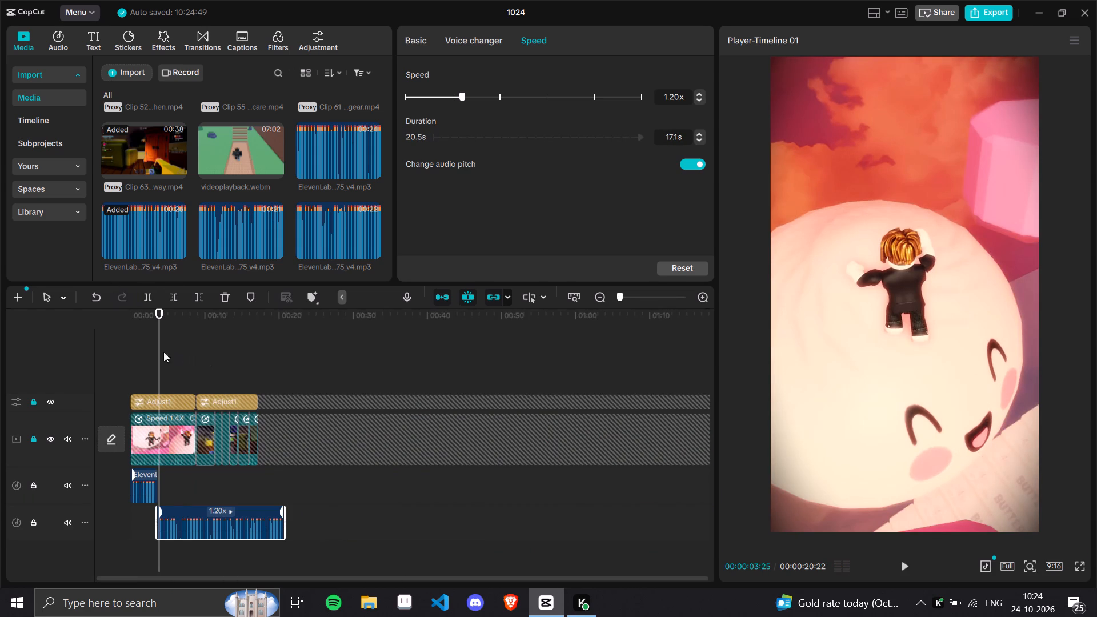
{"action": "left_click_drag", "start_coordinate": [163, 352], "coordinate": [179, 361]}
{"action": "left_click_drag", "start_coordinate": [646, 296], "coordinate": [663, 302]}
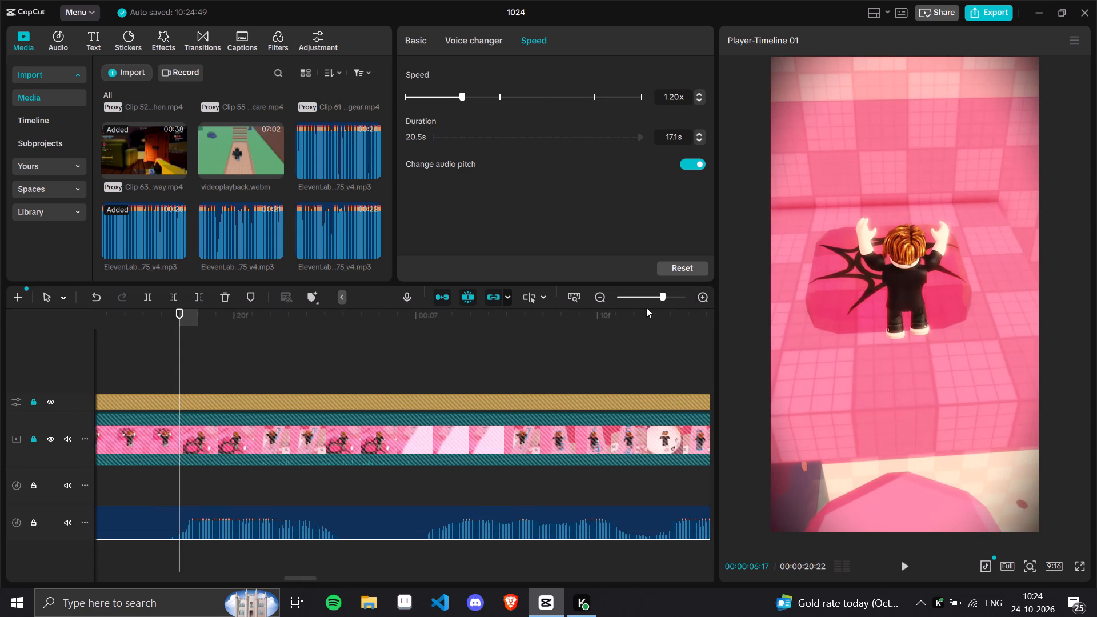
{"action": "left_click_drag", "start_coordinate": [177, 367], "coordinate": [222, 424]}
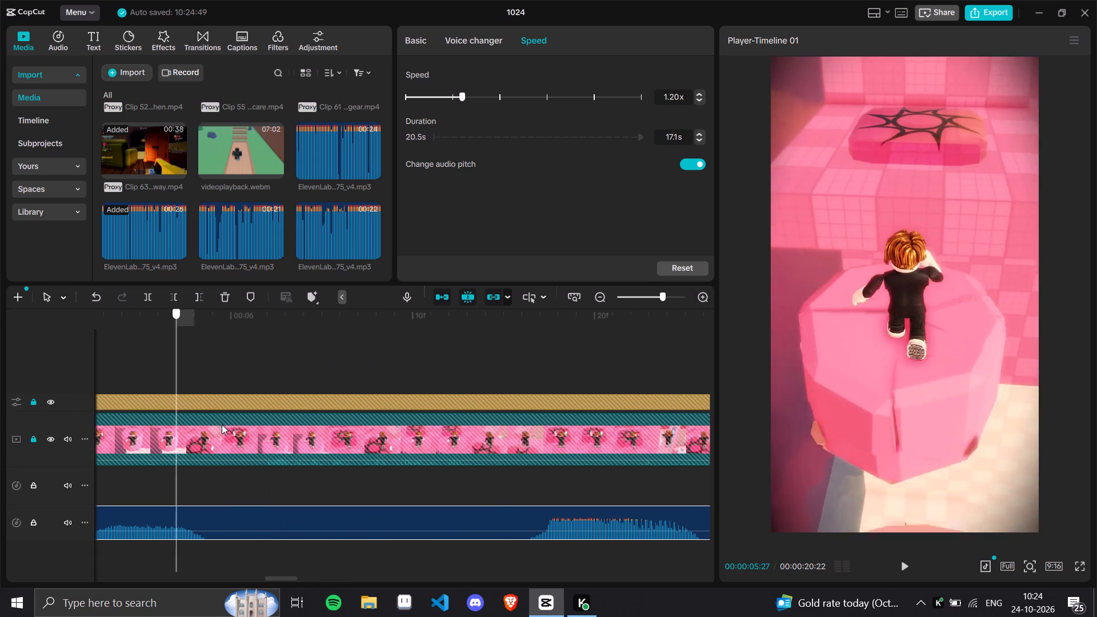
{"action": "left_click_drag", "start_coordinate": [222, 424], "coordinate": [213, 434]}
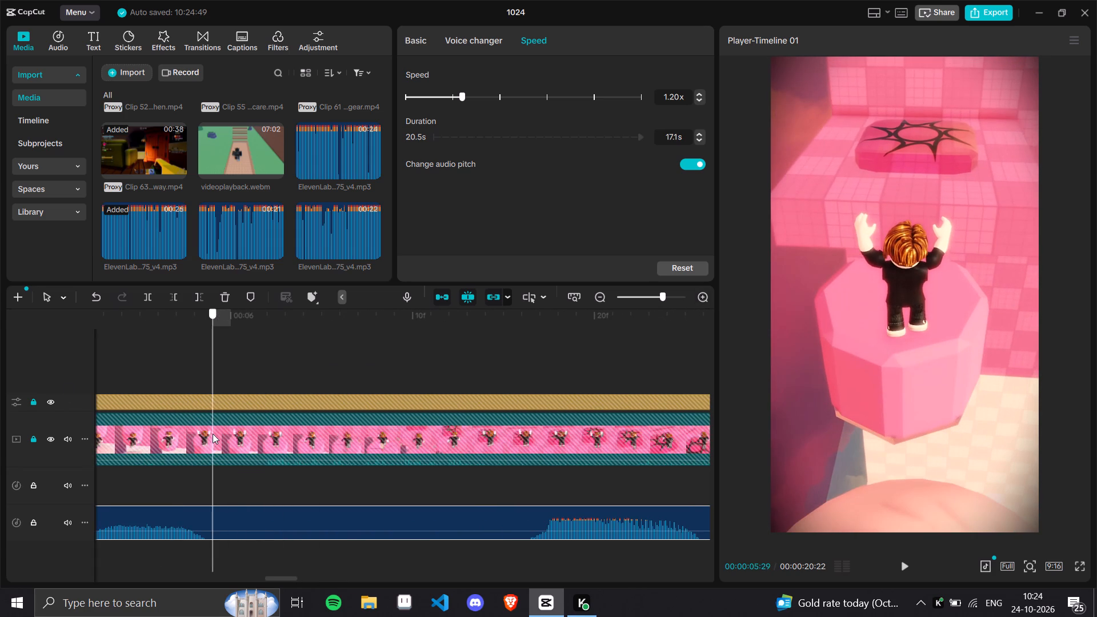
{"action": "left_click_drag", "start_coordinate": [213, 434], "coordinate": [212, 434]}
{"action": "left_click", "coordinate": [143, 303]}
{"action": "left_click_drag", "start_coordinate": [213, 371], "coordinate": [500, 418]}
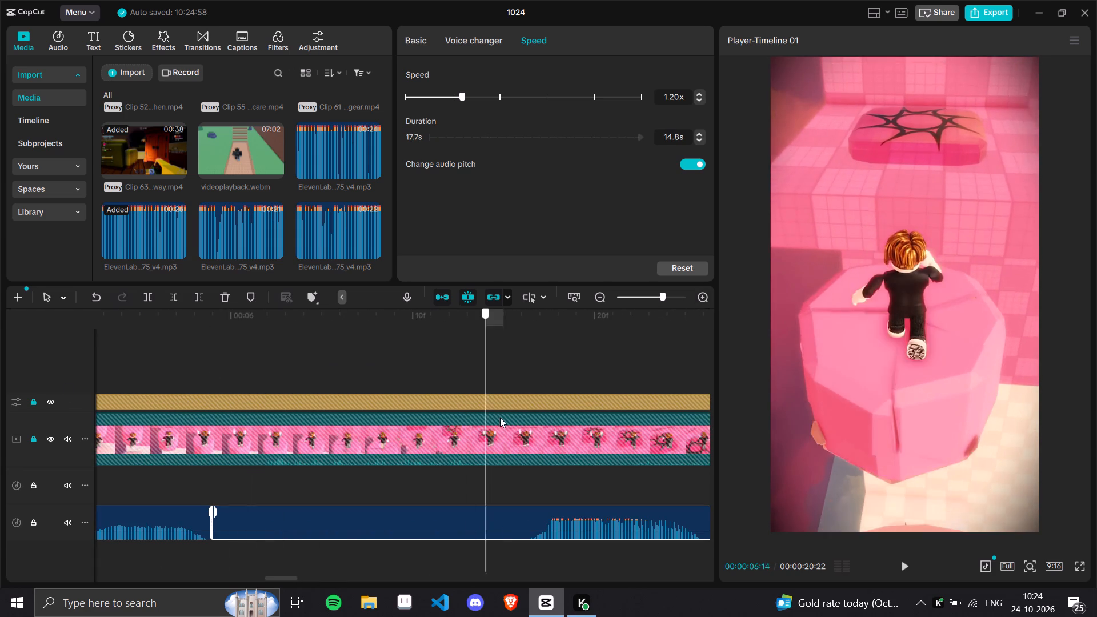
{"action": "left_click_drag", "start_coordinate": [500, 418], "coordinate": [513, 424]}
{"action": "left_click", "coordinate": [175, 293]}
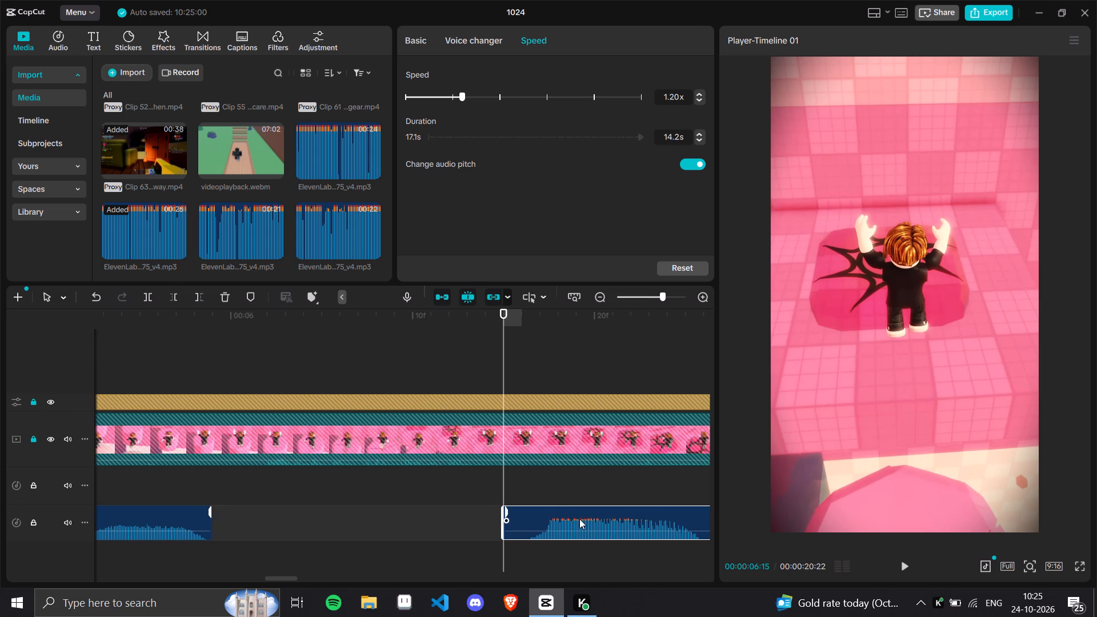
{"action": "left_click_drag", "start_coordinate": [579, 519], "coordinate": [274, 483]}
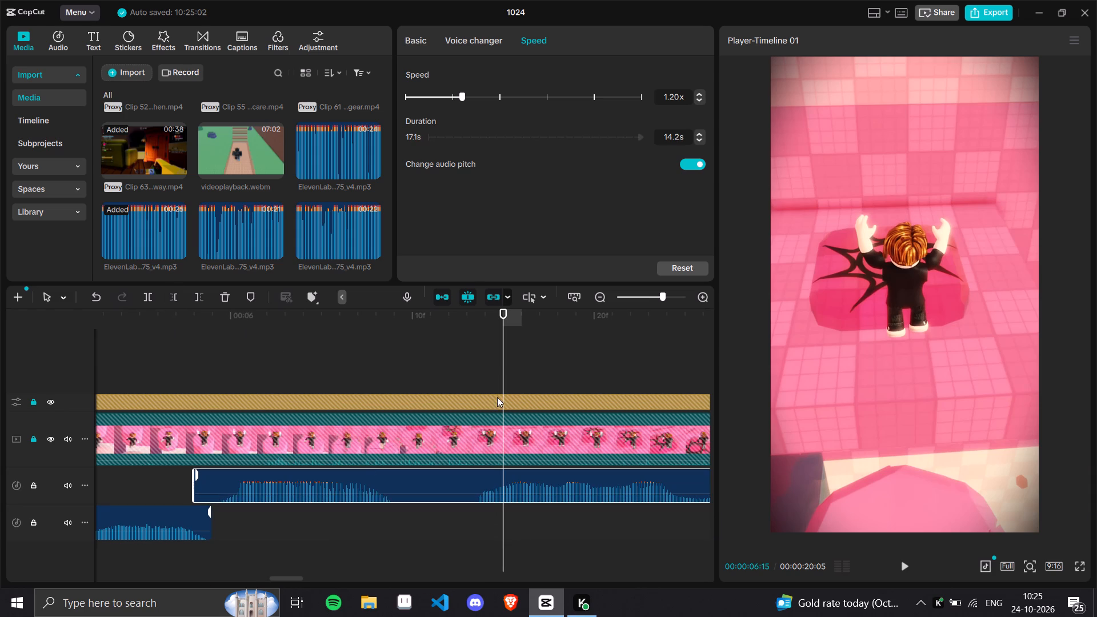
Split the voiceover at 00:00:06:10, trim the pause up to 00:00:06:13, and move the remainder back onto the second audio track.
{"action": "left_click_drag", "start_coordinate": [501, 374], "coordinate": [403, 380]}
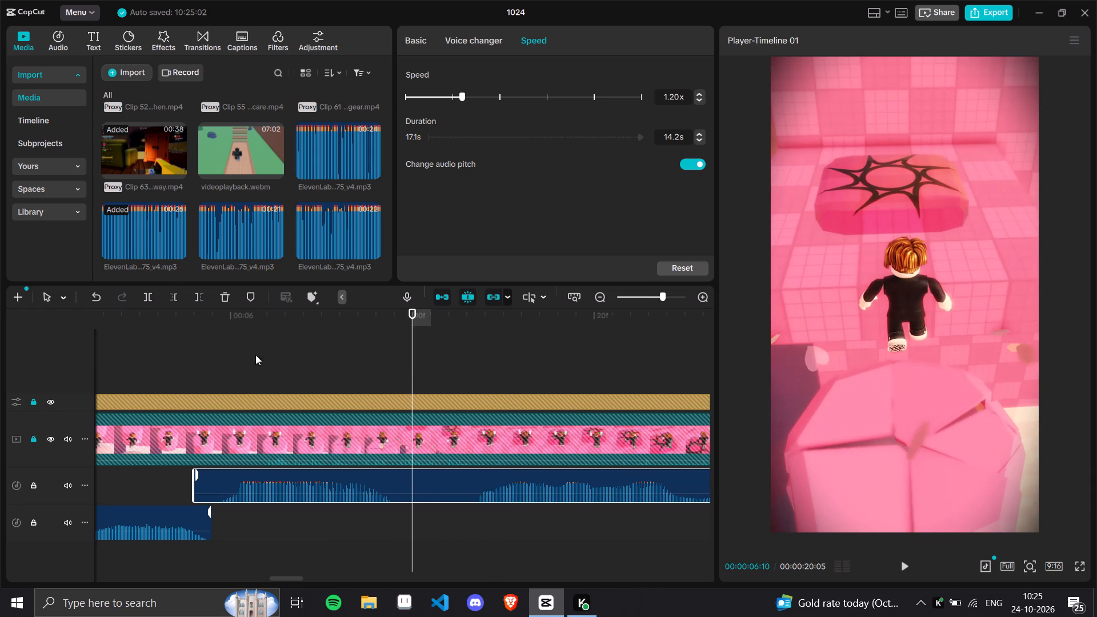
{"action": "left_click", "coordinate": [143, 291]}
{"action": "left_click_drag", "start_coordinate": [410, 344], "coordinate": [449, 365]}
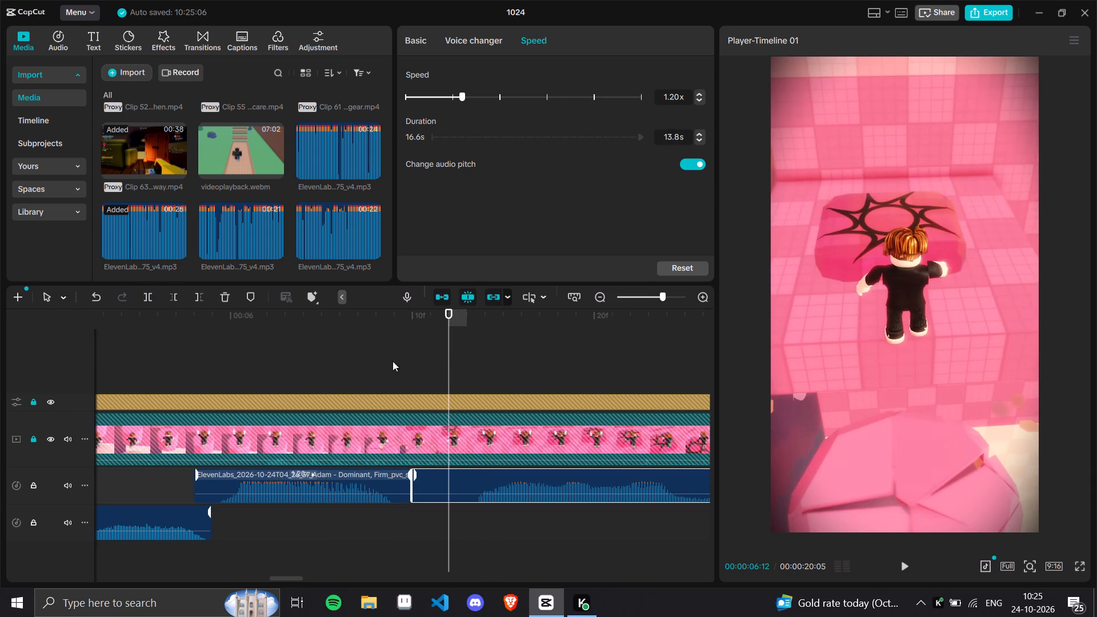
{"action": "left_click_drag", "start_coordinate": [448, 359], "coordinate": [459, 366]}
{"action": "left_click", "coordinate": [171, 299]}
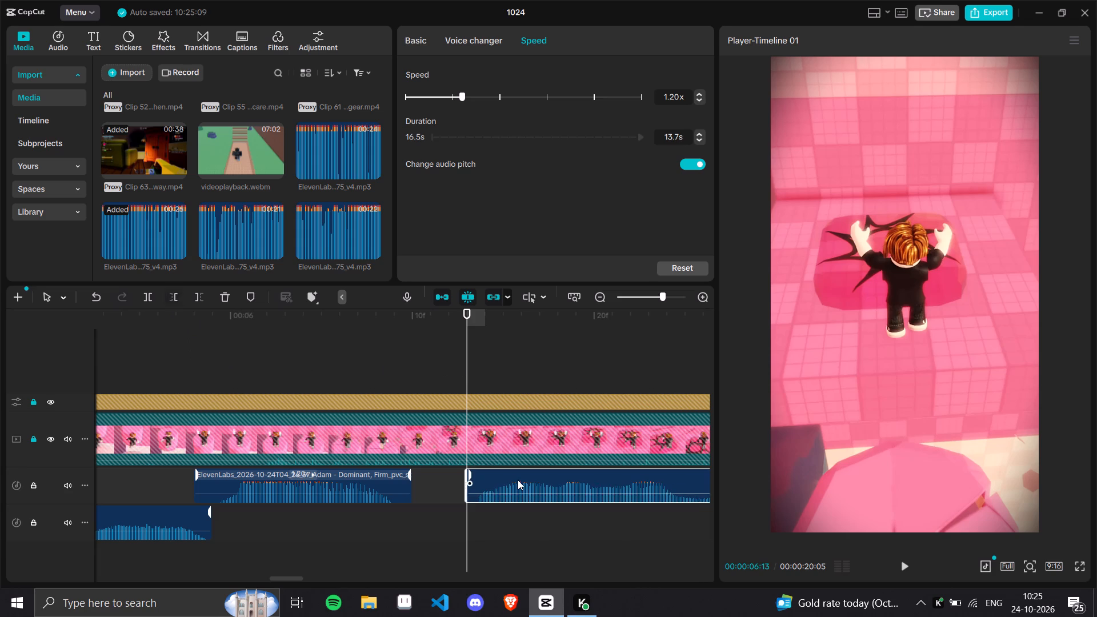
{"action": "left_click_drag", "start_coordinate": [518, 480], "coordinate": [462, 516]}
Split the voiceover at 00:00:09:24, trim the pause up to 00:00:10:03, and move the remainder back onto the first audio track.
{"action": "left_click_drag", "start_coordinate": [468, 473], "coordinate": [731, 510]}
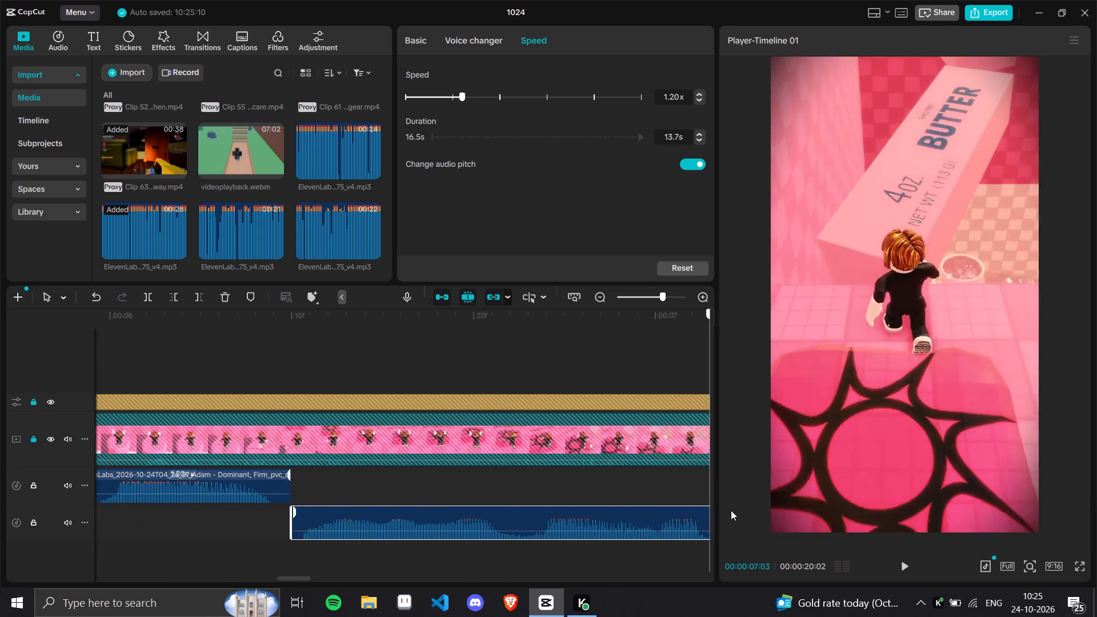
{"action": "left_click_drag", "start_coordinate": [731, 510], "coordinate": [726, 508]}
{"action": "left_click_drag", "start_coordinate": [659, 299], "coordinate": [632, 295]}
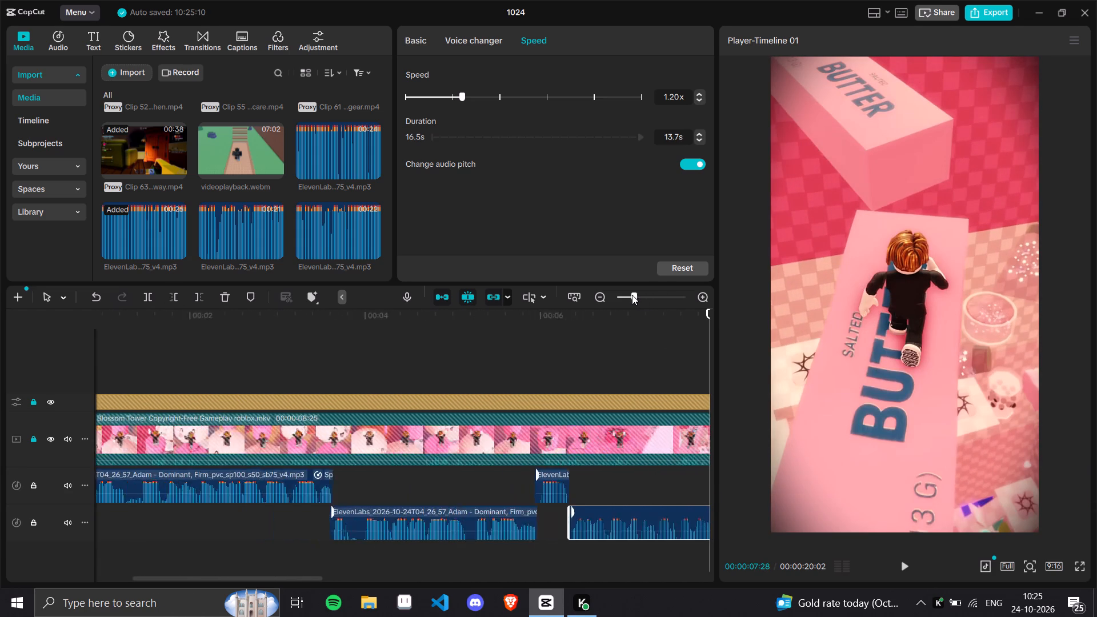
{"action": "left_click_drag", "start_coordinate": [632, 295], "coordinate": [629, 293]}
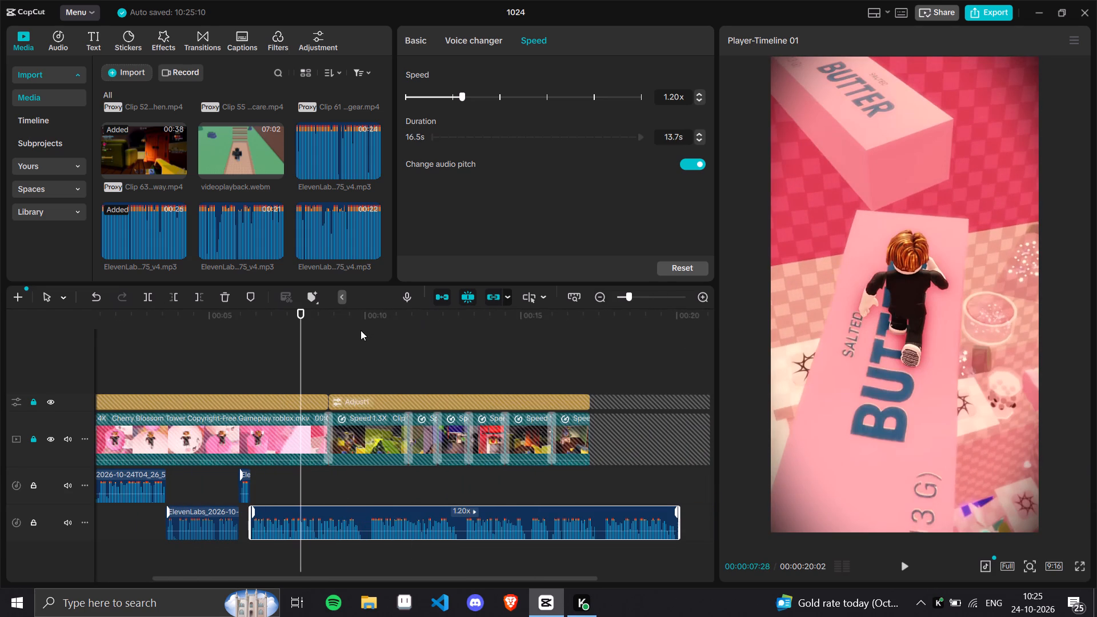
{"action": "left_click", "coordinate": [358, 319]}
{"action": "left_click_drag", "start_coordinate": [643, 297], "coordinate": [656, 297]}
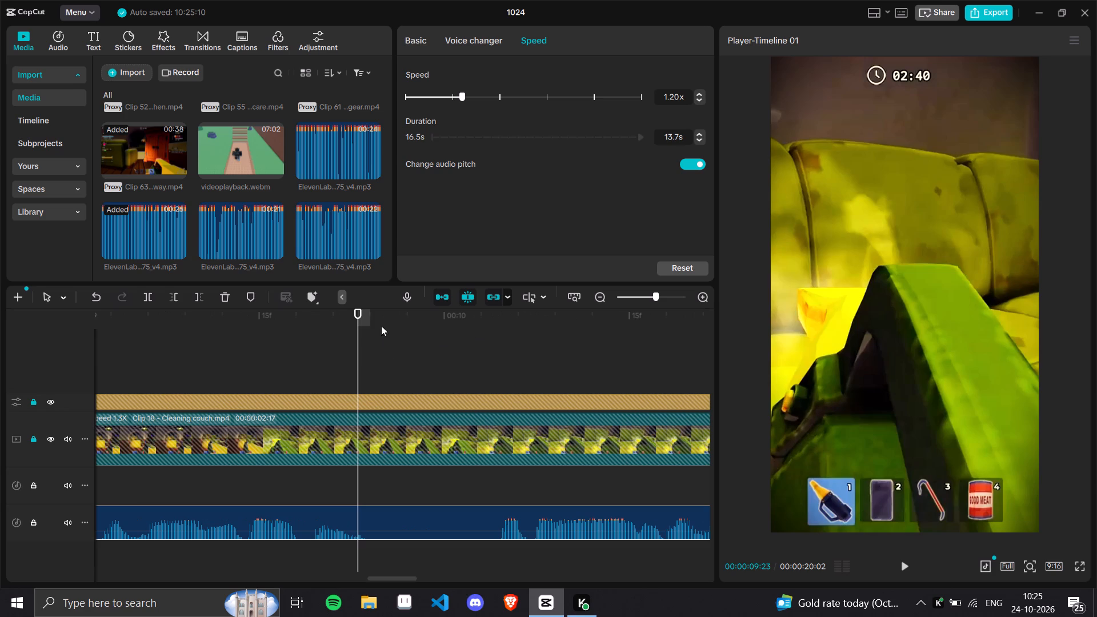
{"action": "left_click", "coordinate": [373, 319]}
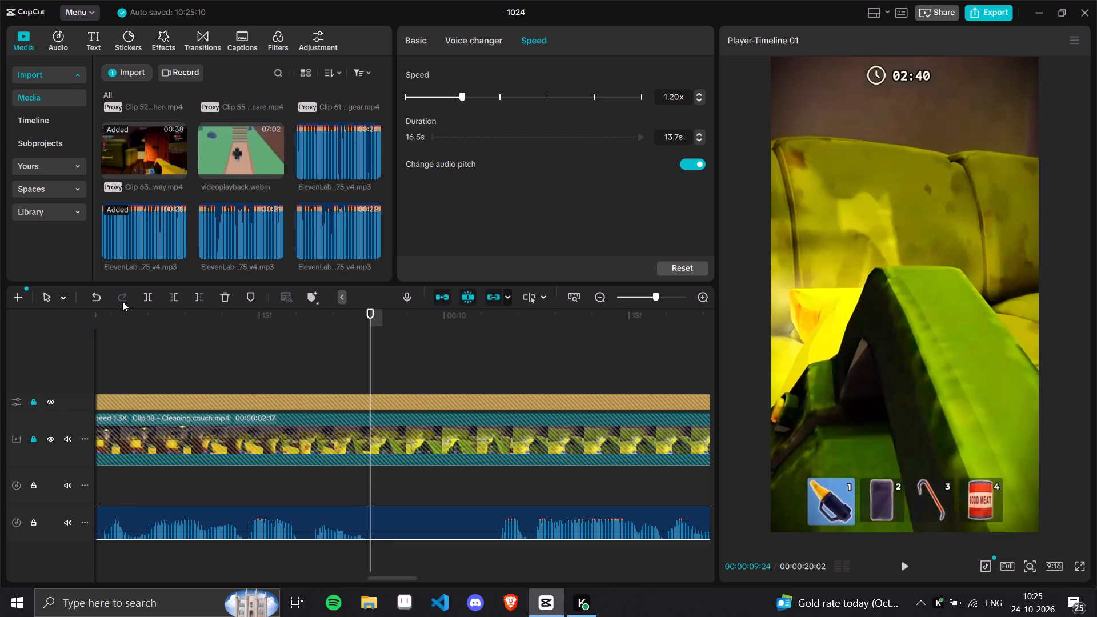
{"action": "left_click", "coordinate": [145, 298]}
{"action": "left_click_drag", "start_coordinate": [370, 364], "coordinate": [486, 404]}
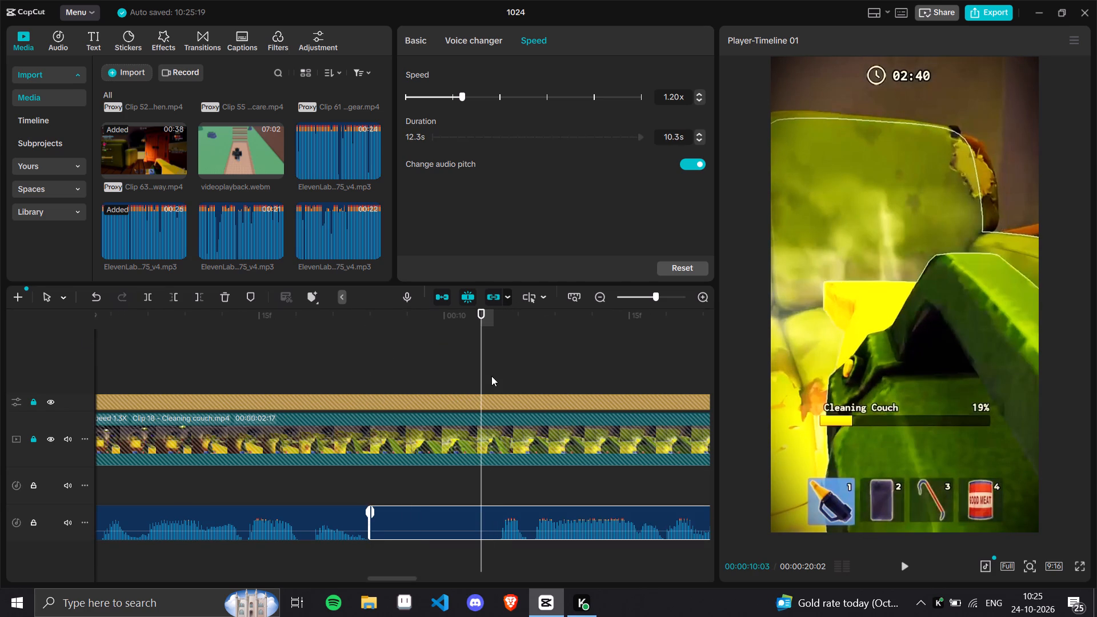
{"action": "left_click", "coordinate": [175, 296]}
{"action": "left_click_drag", "start_coordinate": [502, 528], "coordinate": [378, 492]}
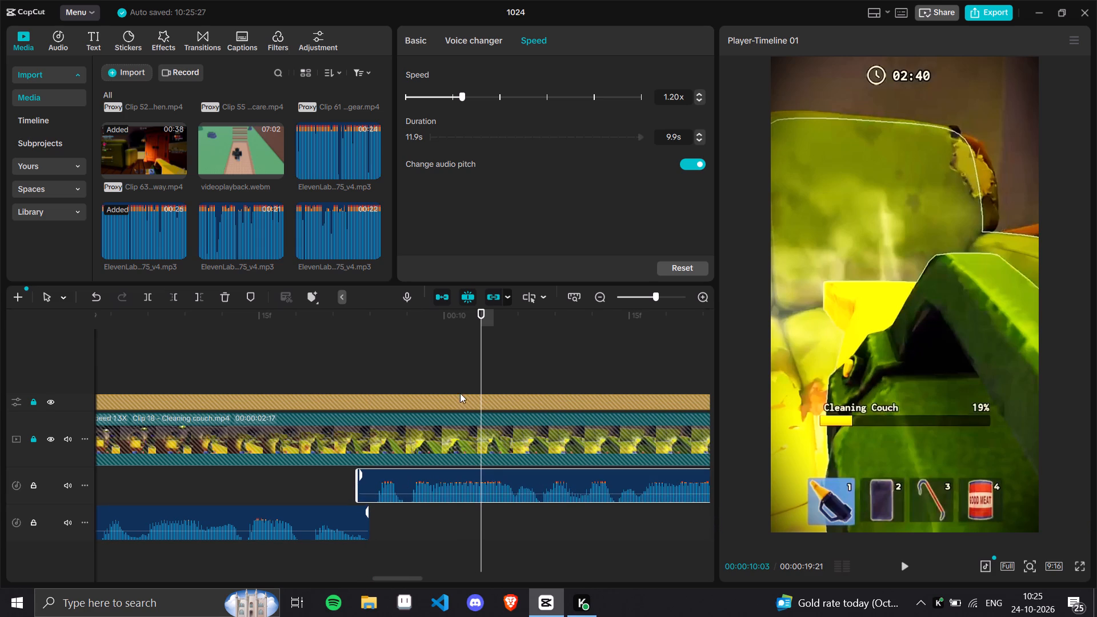
Split the voiceover at 00:00:12:16, trim the pause up to 00:00:12:26, and move the remainder back onto the second audio track.
{"action": "left_click_drag", "start_coordinate": [484, 370], "coordinate": [738, 501]}
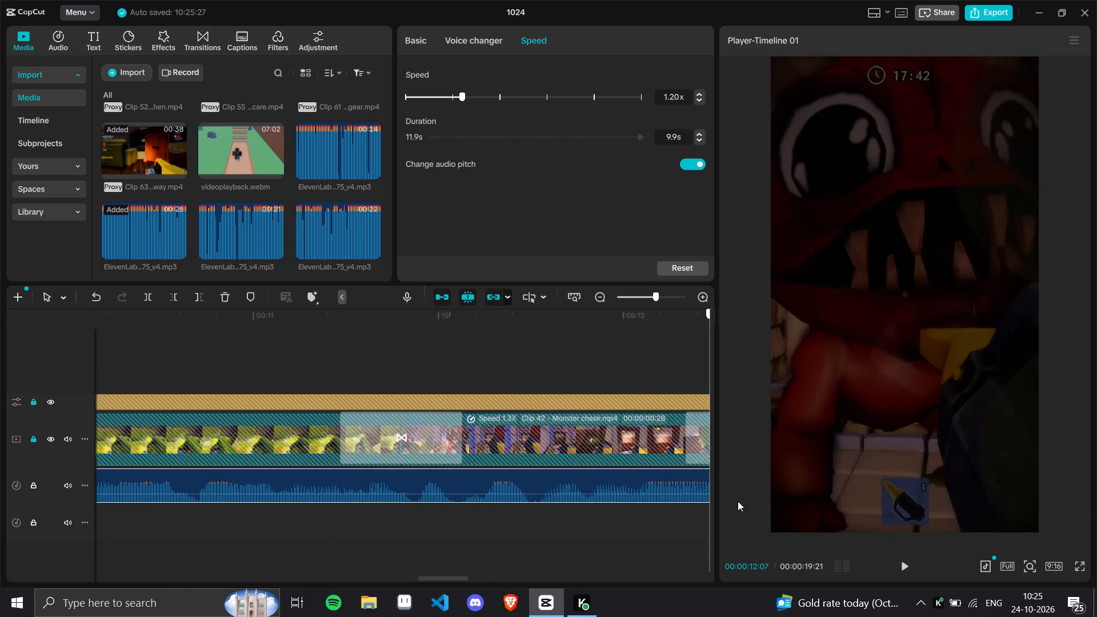
{"action": "left_click_drag", "start_coordinate": [738, 501], "coordinate": [246, 474]}
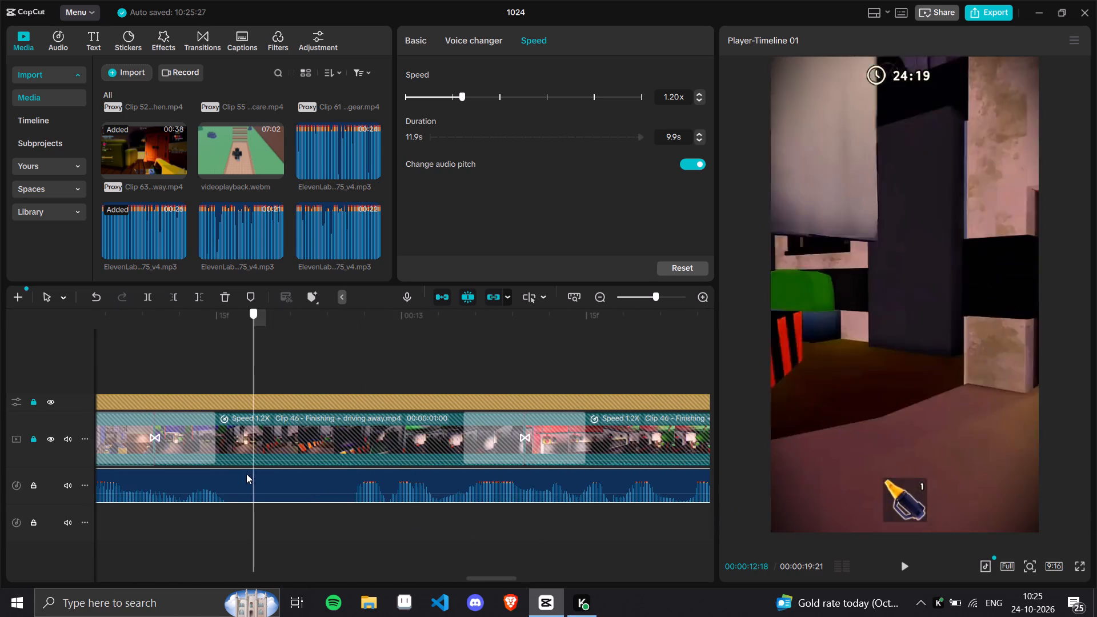
{"action": "left_click_drag", "start_coordinate": [246, 474], "coordinate": [235, 471]}
{"action": "left_click", "coordinate": [147, 299]}
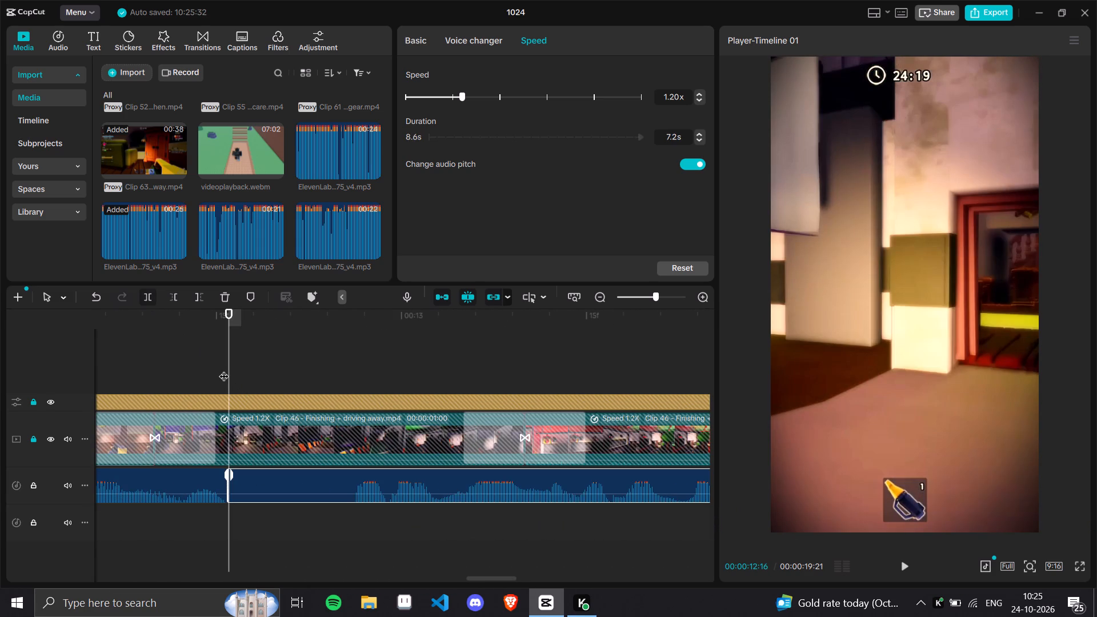
{"action": "left_click_drag", "start_coordinate": [231, 364], "coordinate": [342, 417]}
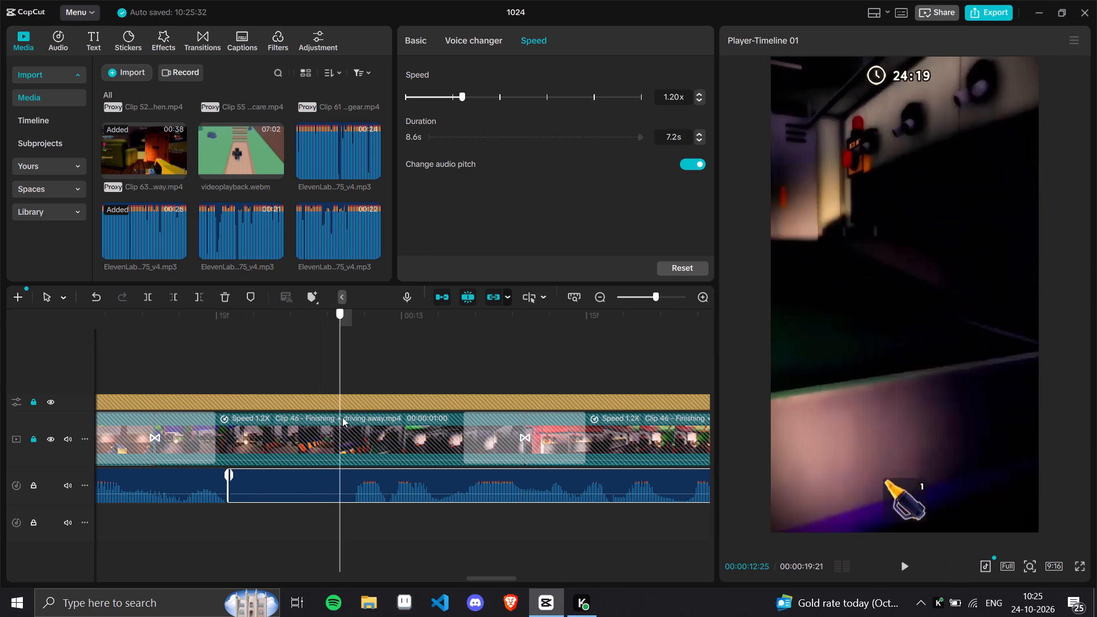
{"action": "left_click_drag", "start_coordinate": [342, 417], "coordinate": [347, 419]}
{"action": "left_click", "coordinate": [169, 294]}
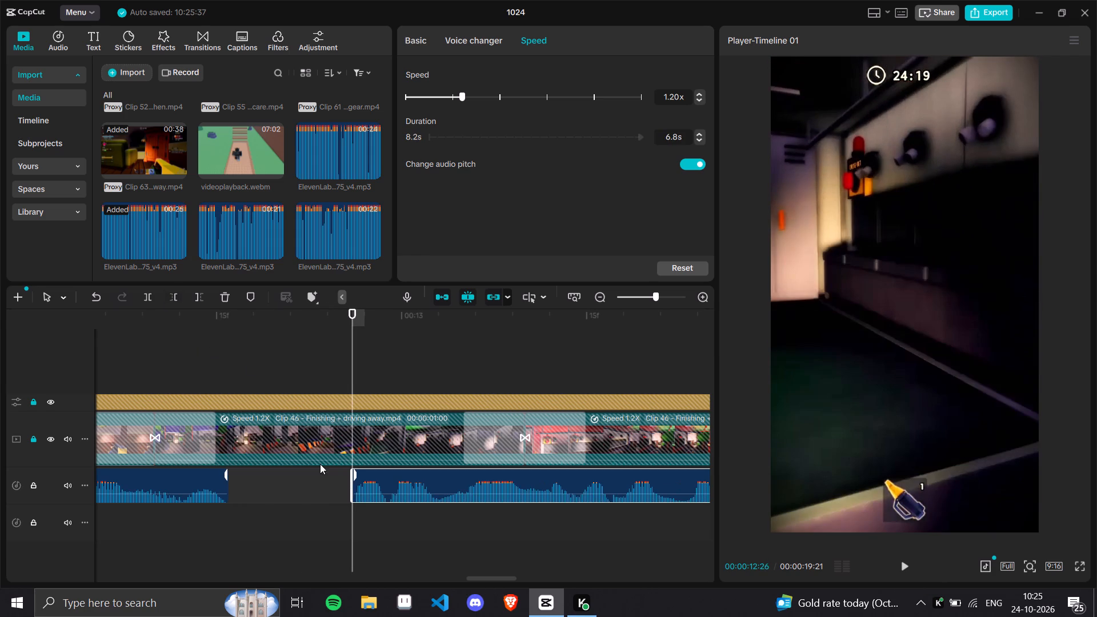
{"action": "left_click_drag", "start_coordinate": [375, 484], "coordinate": [254, 525]}
Split the voiceover at 00:00:14:13, trim the pause up to 00:00:14:18, and move the remainder back onto the first audio track.
{"action": "left_click_drag", "start_coordinate": [351, 352], "coordinate": [390, 366]}
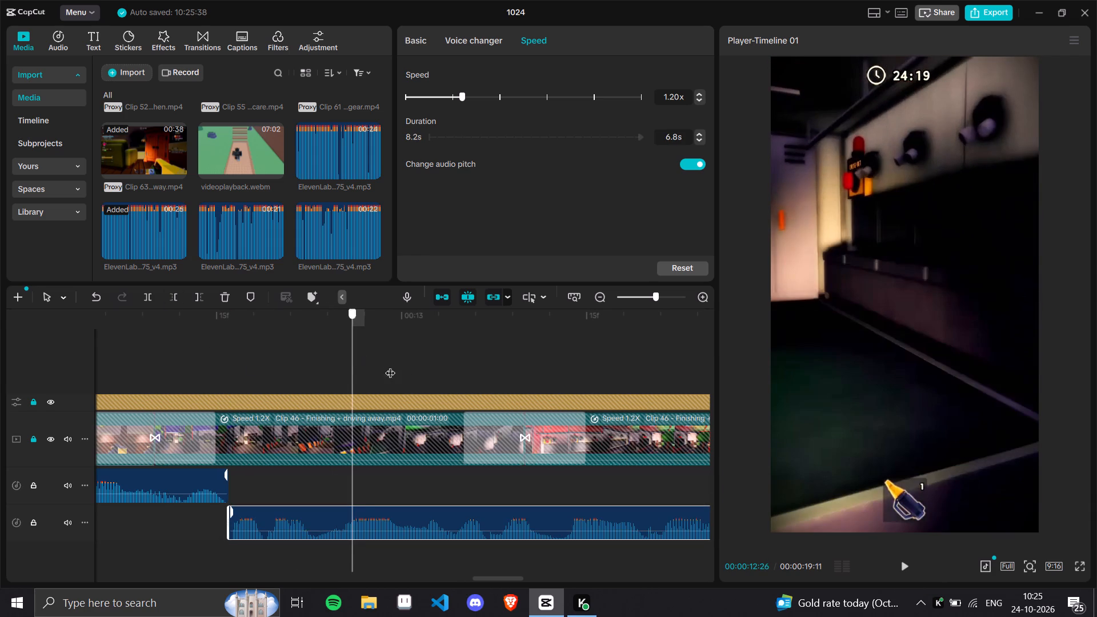
{"action": "left_click_drag", "start_coordinate": [390, 366], "coordinate": [404, 505]}
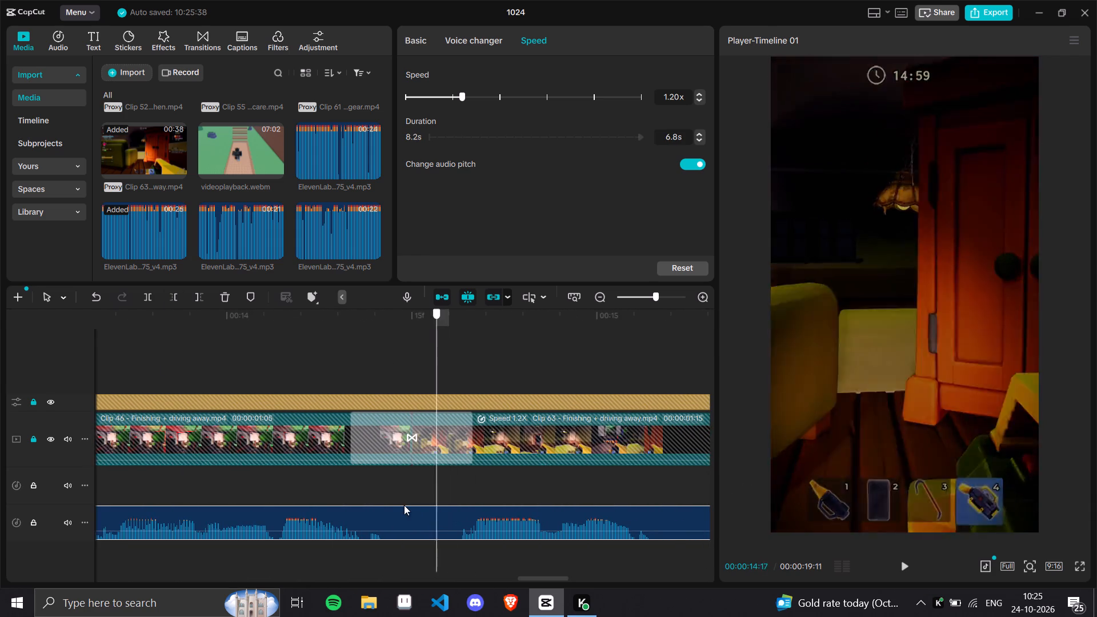
{"action": "left_click_drag", "start_coordinate": [404, 505], "coordinate": [393, 502]}
{"action": "left_click", "coordinate": [151, 295]}
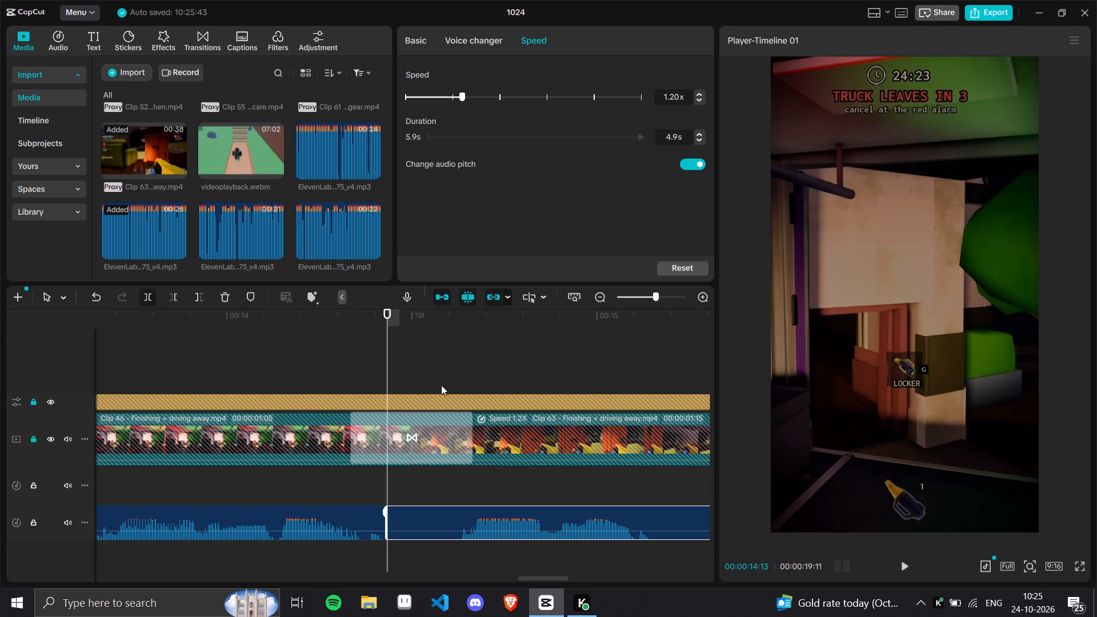
{"action": "left_click_drag", "start_coordinate": [387, 361], "coordinate": [443, 392]}
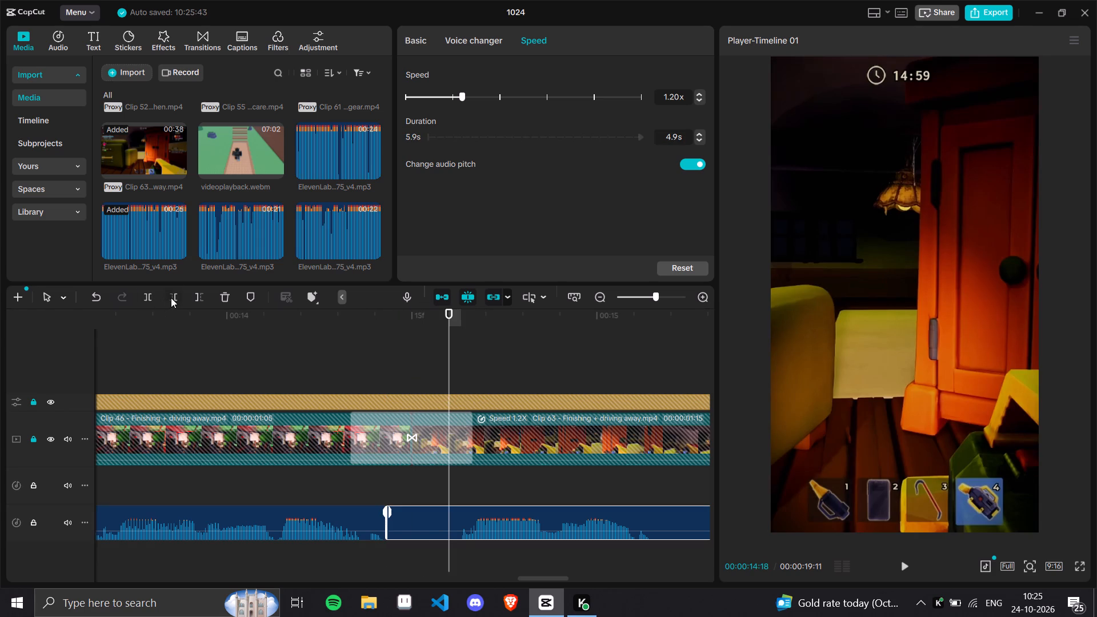
{"action": "left_click", "coordinate": [171, 298]}
{"action": "left_click_drag", "start_coordinate": [487, 519], "coordinate": [415, 485]}
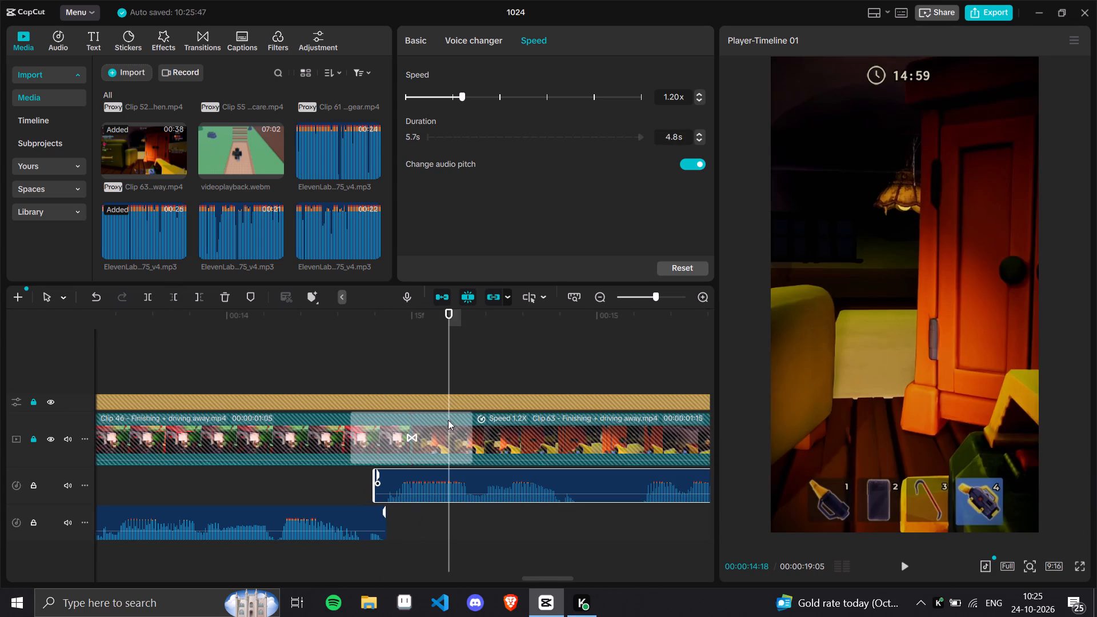
Split the voiceover at 00:00:14:29, trim the pause up to 00:00:15:03, and move the remainder back onto the second audio track.
{"action": "left_click_drag", "start_coordinate": [450, 370], "coordinate": [554, 508]}
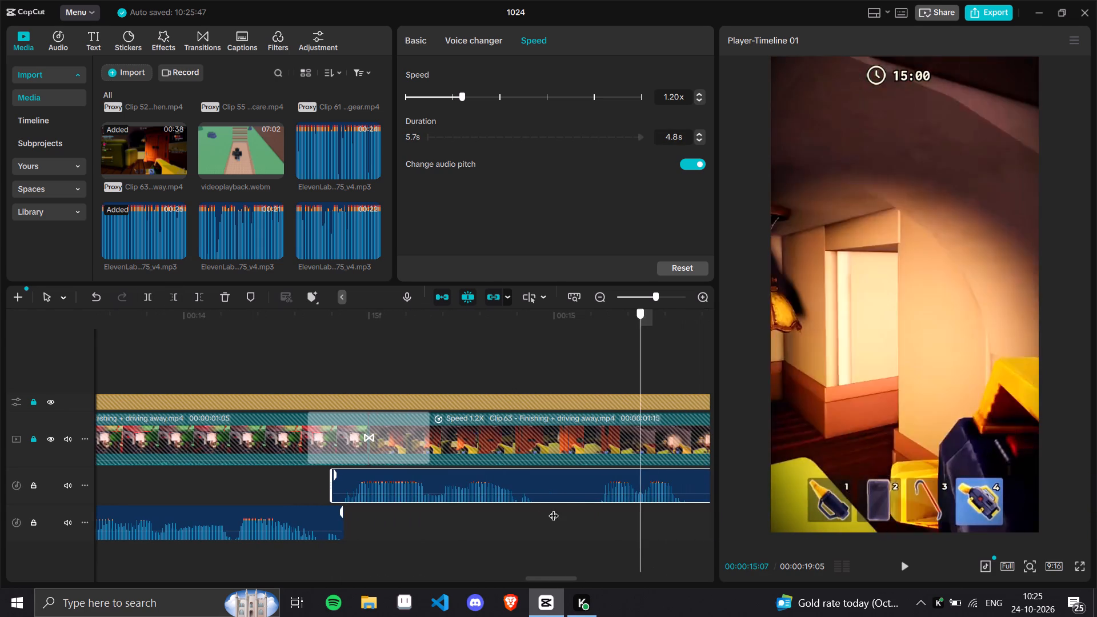
{"action": "left_click_drag", "start_coordinate": [554, 508], "coordinate": [542, 506]}
{"action": "left_click", "coordinate": [149, 297]}
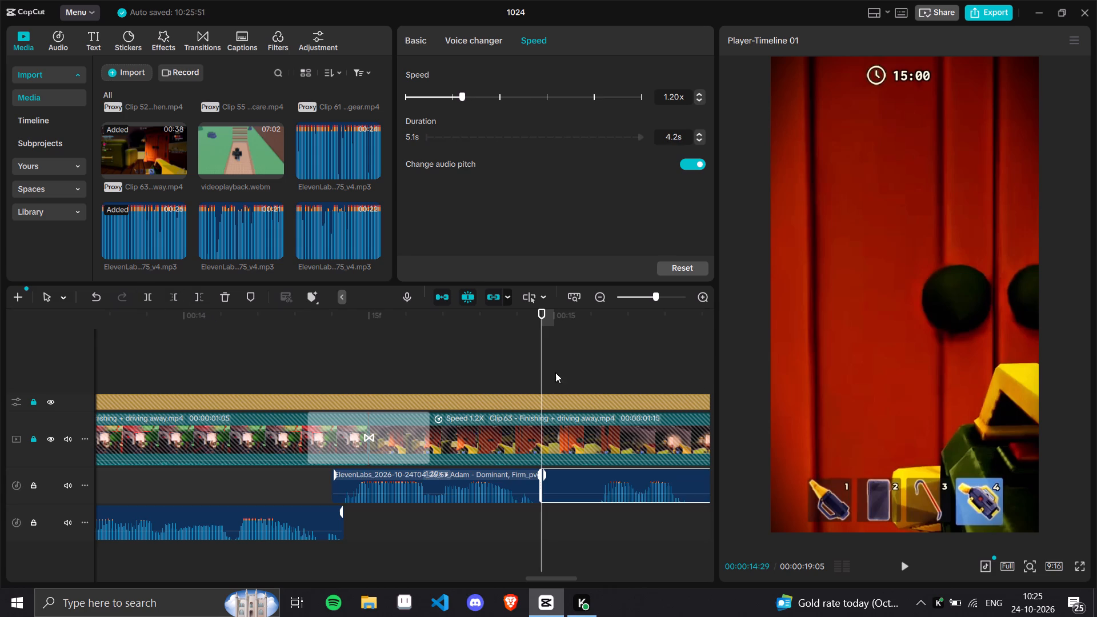
{"action": "left_click_drag", "start_coordinate": [543, 367], "coordinate": [589, 395]}
{"action": "left_click", "coordinate": [168, 293]}
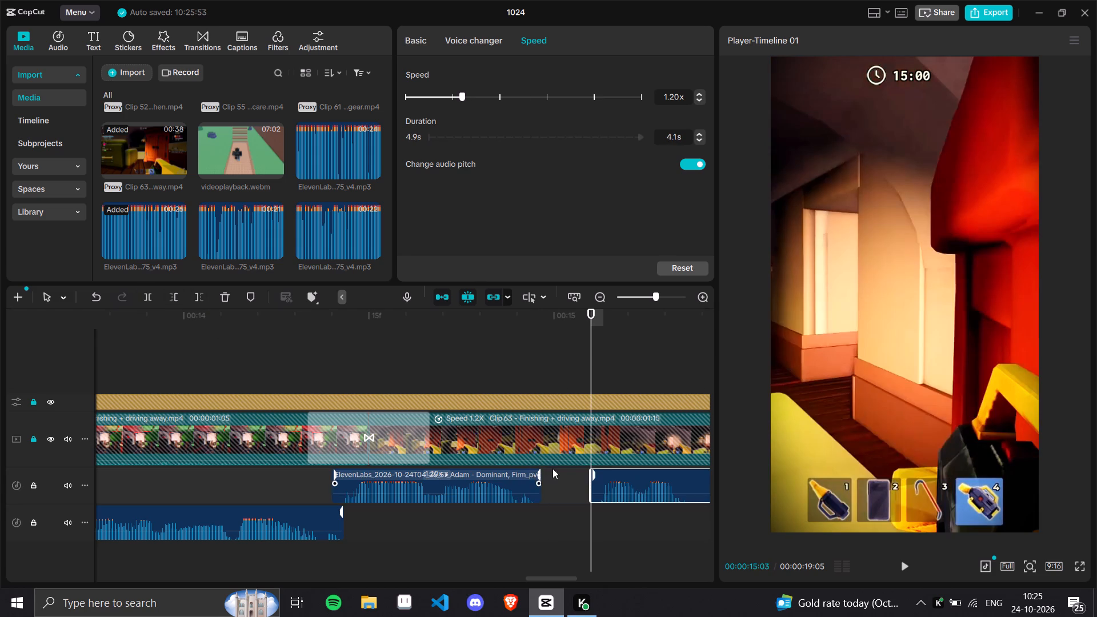
{"action": "left_click_drag", "start_coordinate": [613, 474], "coordinate": [554, 515]}
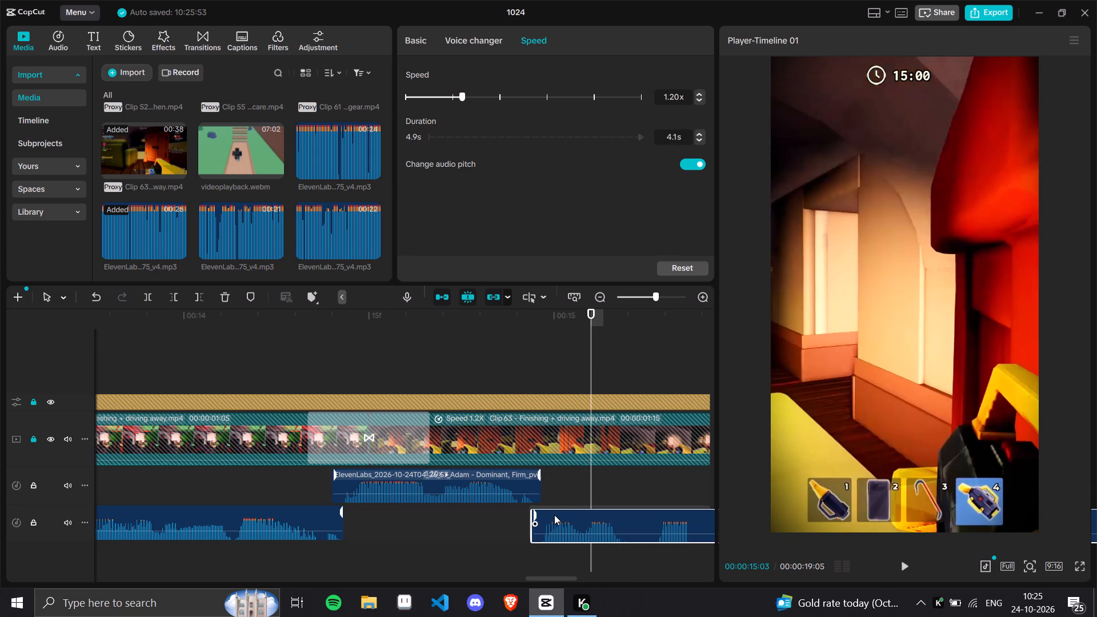
{"action": "left_click_drag", "start_coordinate": [554, 515], "coordinate": [559, 513]}
Split the voiceover at 00:00:16:11, trim the pause up to 00:00:16:20, and move the remainder back onto the first audio track.
{"action": "left_click_drag", "start_coordinate": [592, 487], "coordinate": [594, 487]}
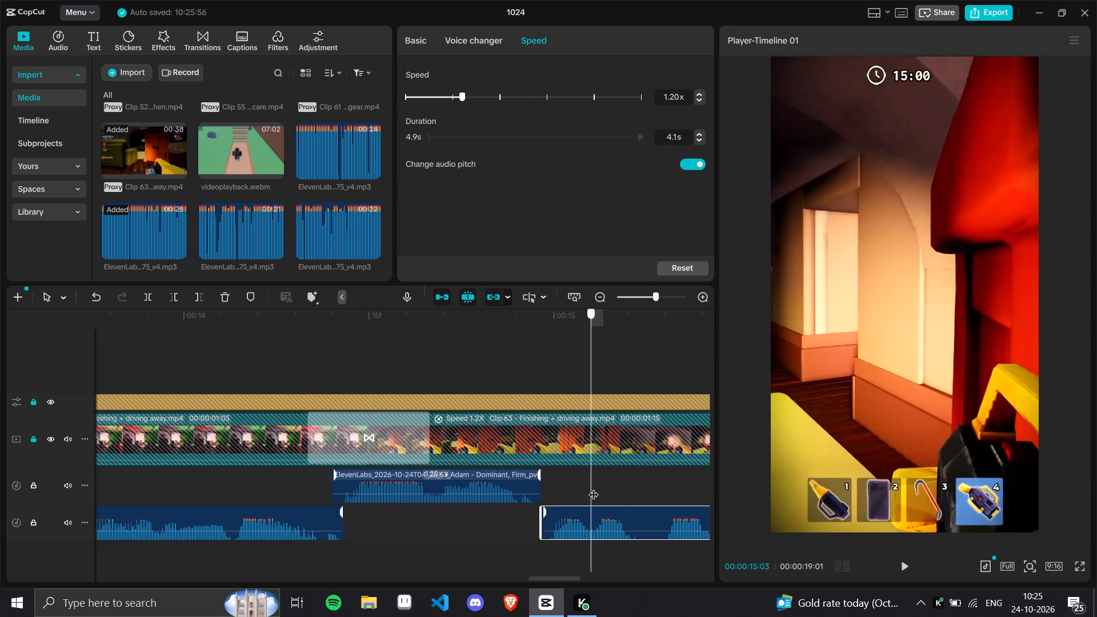
{"action": "left_click_drag", "start_coordinate": [594, 487], "coordinate": [616, 520]}
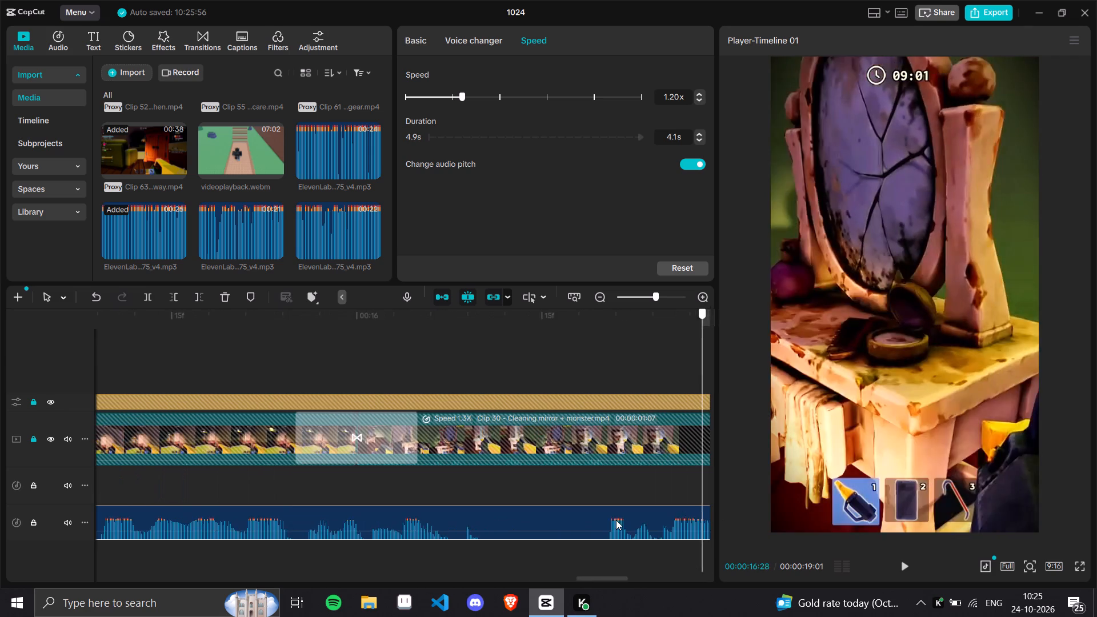
{"action": "left_click_drag", "start_coordinate": [616, 520], "coordinate": [390, 532]}
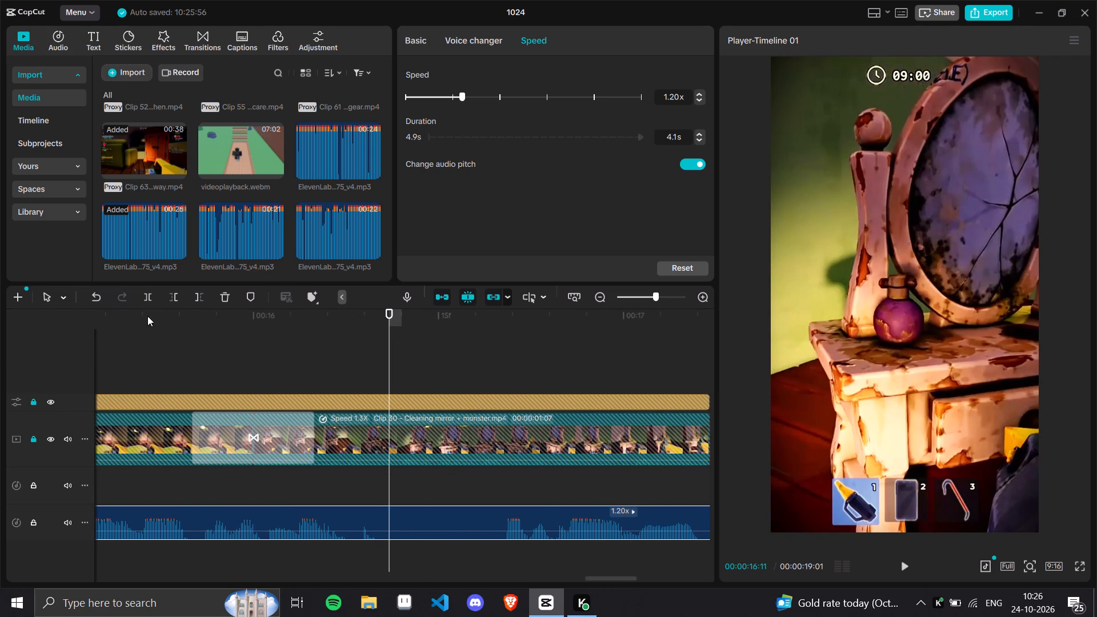
{"action": "left_click", "coordinate": [142, 296]}
{"action": "left_click_drag", "start_coordinate": [392, 481], "coordinate": [509, 521]}
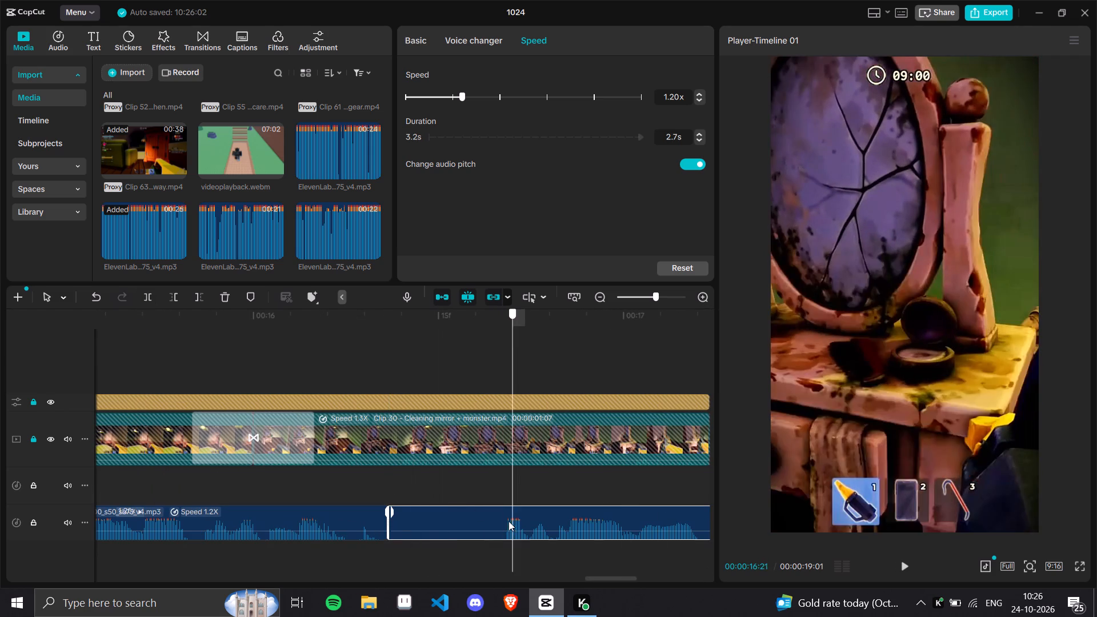
{"action": "left_click_drag", "start_coordinate": [509, 521], "coordinate": [502, 518]}
{"action": "left_click", "coordinate": [169, 297]}
{"action": "left_click_drag", "start_coordinate": [522, 523], "coordinate": [421, 494]}
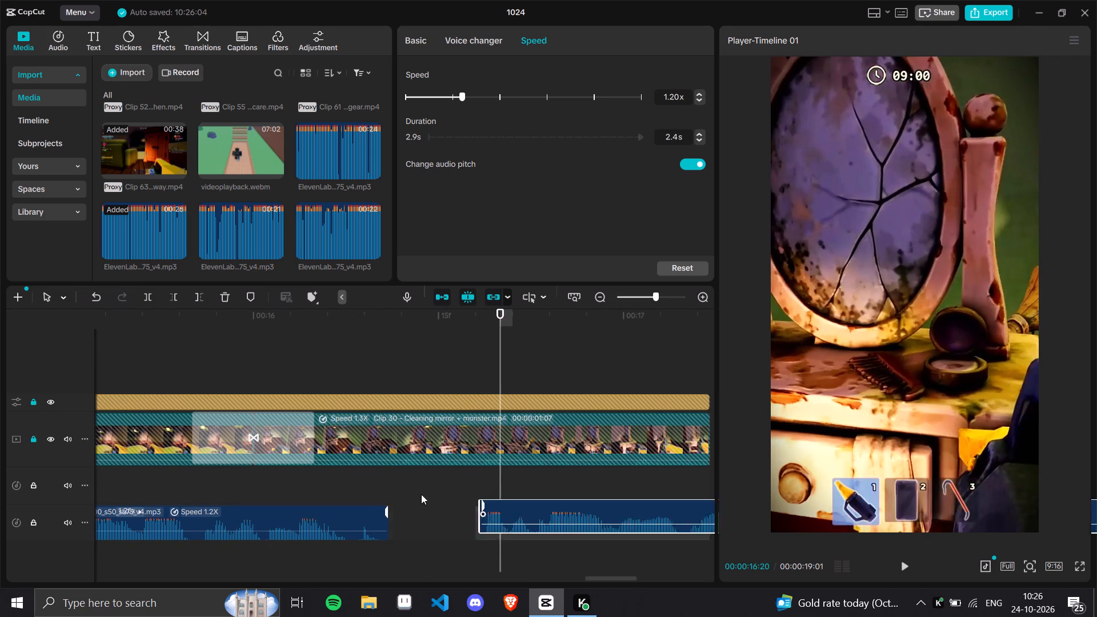
{"action": "left_click_drag", "start_coordinate": [421, 494], "coordinate": [405, 491]}
Trim the silence off the end of the last voiceover clip from 00:00:18:18 onward.
{"action": "left_click_drag", "start_coordinate": [499, 370], "coordinate": [744, 543]}
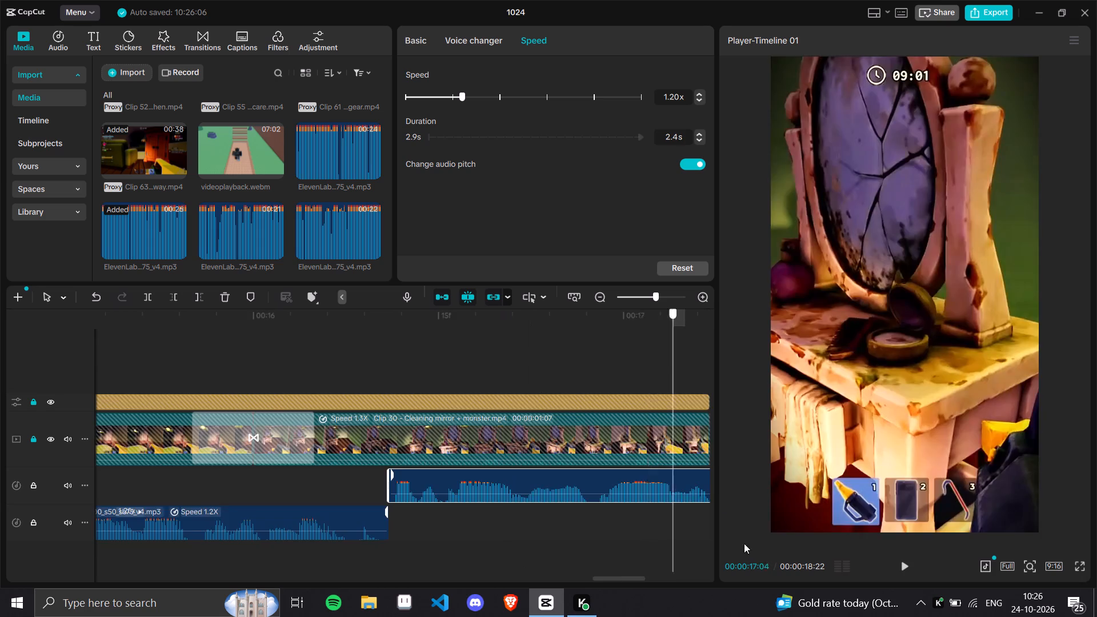
{"action": "left_click_drag", "start_coordinate": [744, 543], "coordinate": [634, 540]}
{"action": "left_click", "coordinate": [196, 293]}
Play the edit back from the timeline start to check the tightened voiceover against the gameplay clips.
{"action": "left_click_drag", "start_coordinate": [659, 294], "coordinate": [643, 292]}
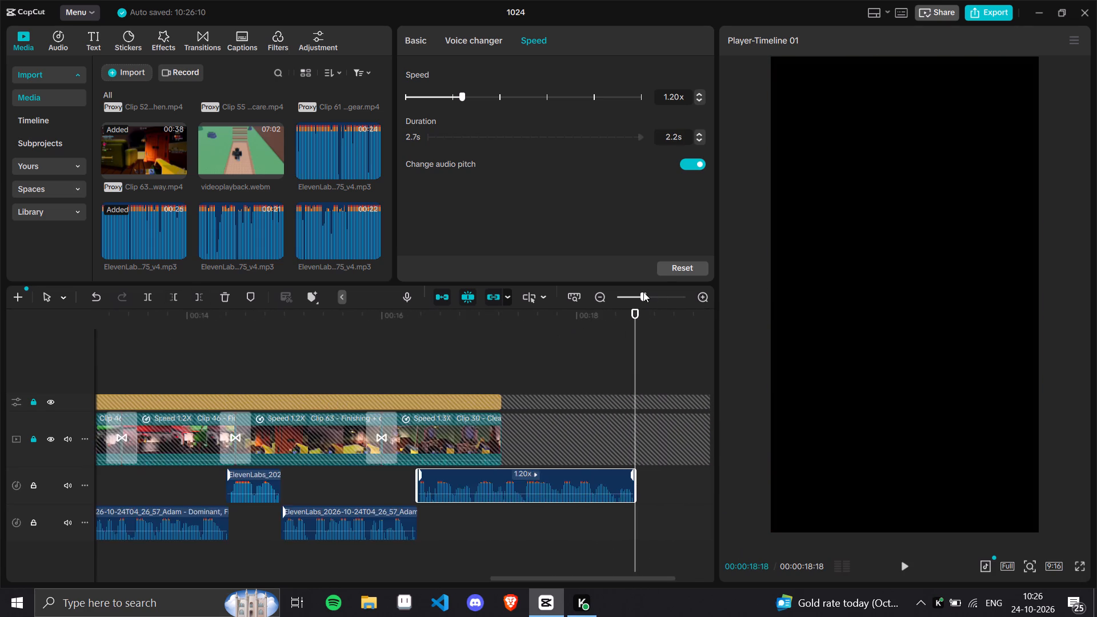
{"action": "left_click_drag", "start_coordinate": [643, 292], "coordinate": [626, 290]}
{"action": "left_click_drag", "start_coordinate": [329, 312], "coordinate": [0, 345]}
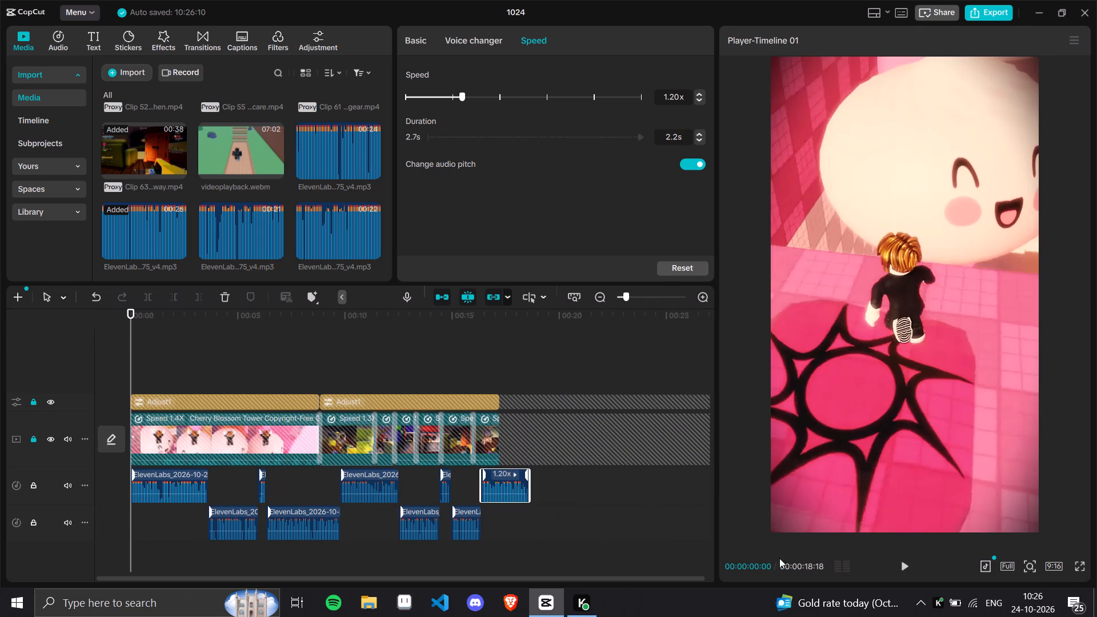
{"action": "left_click", "coordinate": [898, 556]}
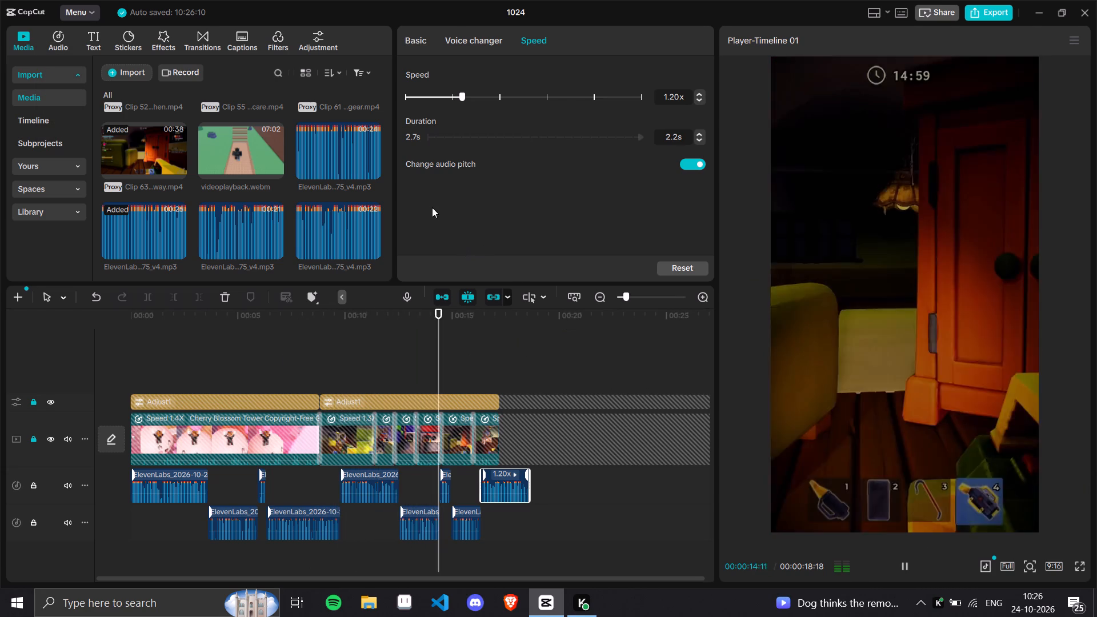
Set the volume of all the voiceover clips on both audio tracks to 3.5 dB.
{"action": "key", "text": "ctrl+a"}
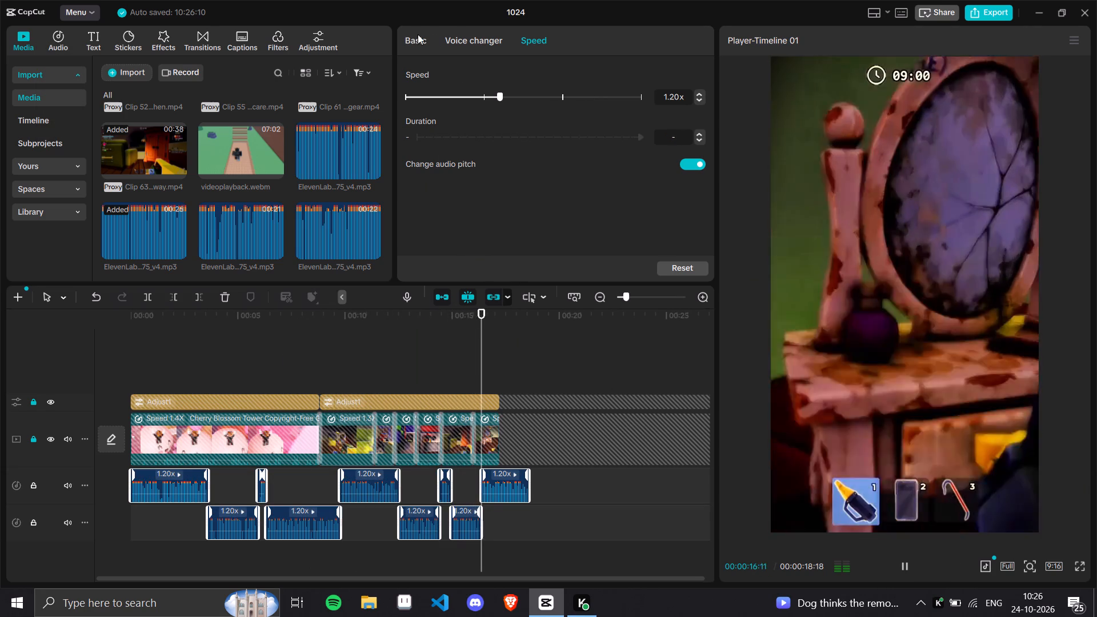
{"action": "left_click", "coordinate": [418, 34]}
{"action": "left_click_drag", "start_coordinate": [644, 111], "coordinate": [600, 109]}
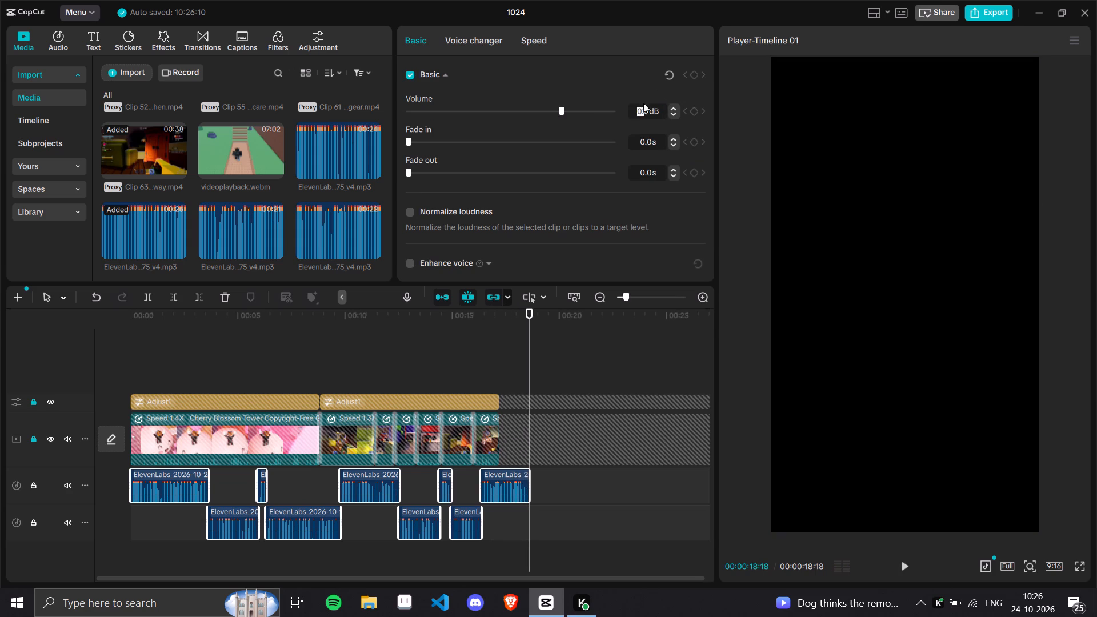
{"action": "left_click_drag", "start_coordinate": [650, 109], "coordinate": [579, 113]}
{"action": "type", "text": "3.5"}
{"action": "key", "text": "Return"}
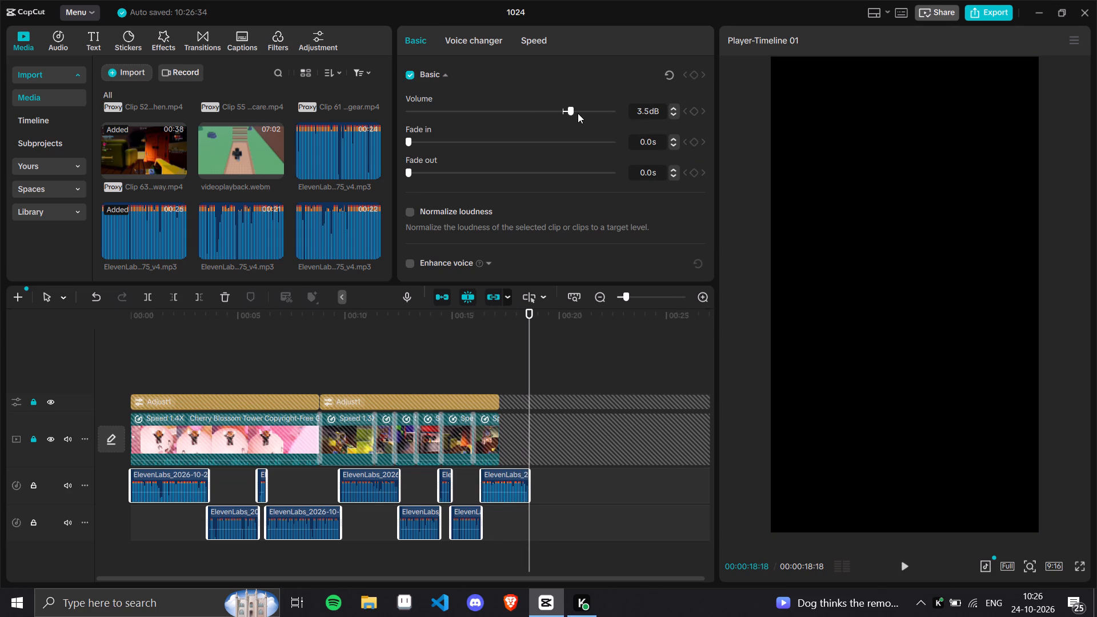
Lock both voiceover audio tracks and unlock the main video track and the adjustment track.
{"action": "left_click", "coordinate": [36, 483]}
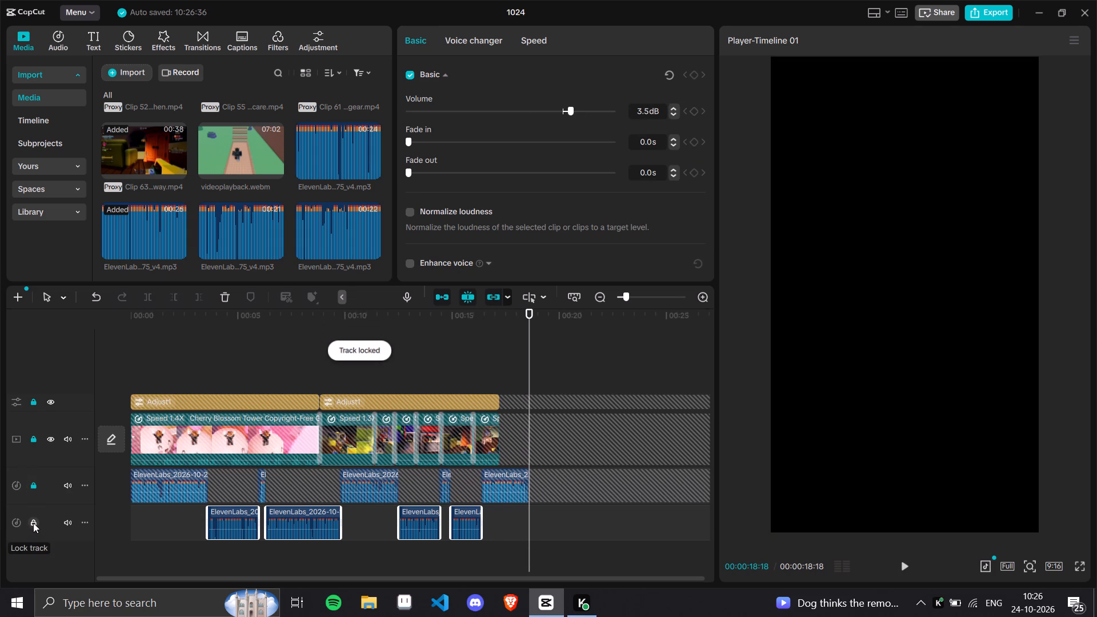
{"action": "left_click", "coordinate": [33, 523]}
{"action": "left_click", "coordinate": [31, 439]}
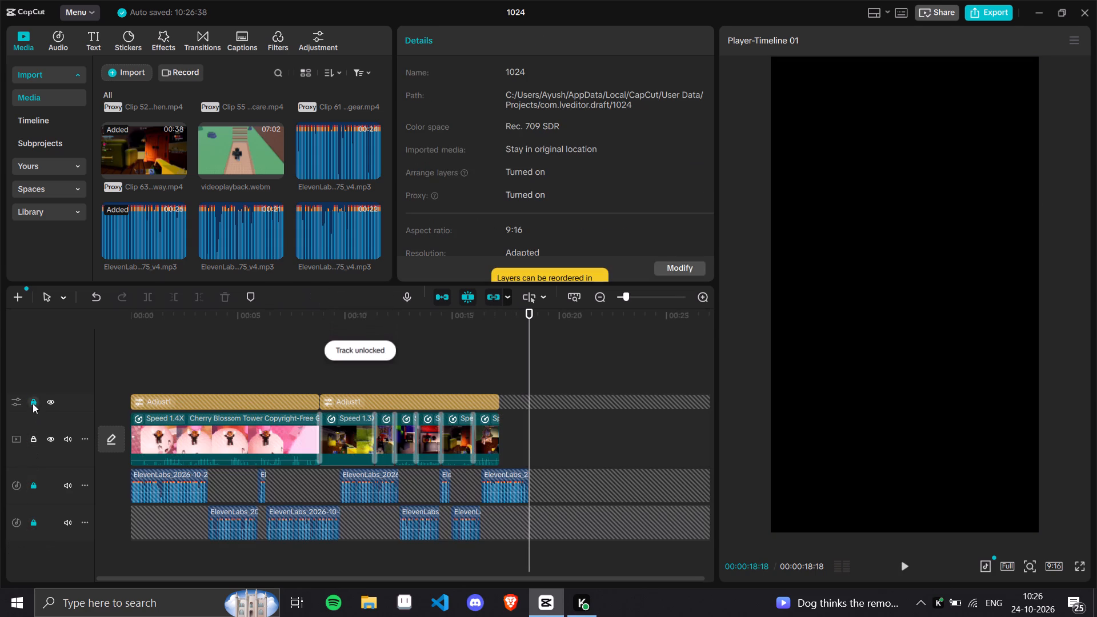
{"action": "left_click", "coordinate": [33, 403]}
Trim the end of the Cherry Blossom Tower clip to 00:00:06:10, where the next voiceover line starts.
{"action": "left_click", "coordinate": [303, 323]}
{"action": "left_click", "coordinate": [907, 562]}
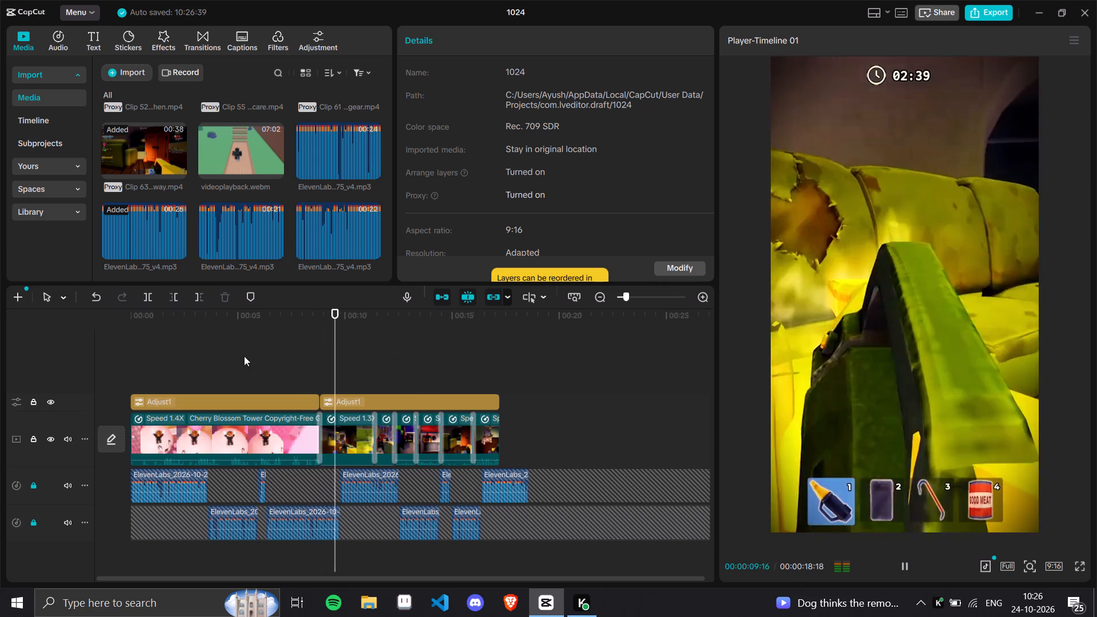
{"action": "left_click", "coordinate": [267, 328]}
{"action": "left_click", "coordinate": [893, 558]}
{"action": "left_click", "coordinate": [905, 560]}
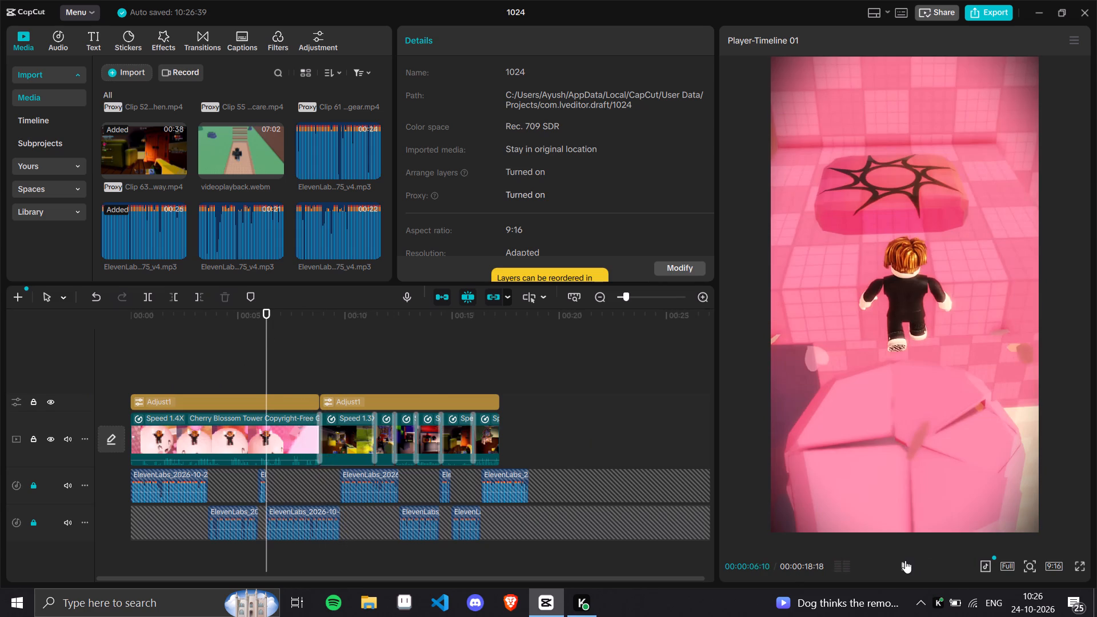
{"action": "left_click", "coordinate": [268, 318]}
{"action": "left_click_drag", "start_coordinate": [639, 295], "coordinate": [648, 299]}
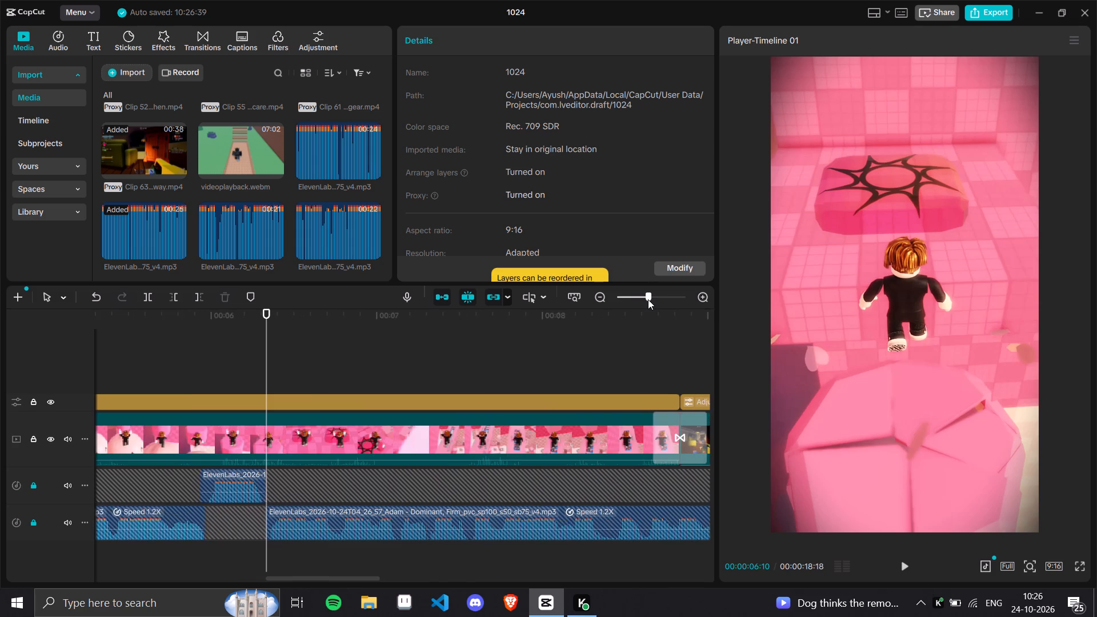
{"action": "left_click_drag", "start_coordinate": [648, 299], "coordinate": [644, 299]}
{"action": "left_click", "coordinate": [483, 426]}
{"action": "left_click_drag", "start_coordinate": [525, 440], "coordinate": [286, 451]}
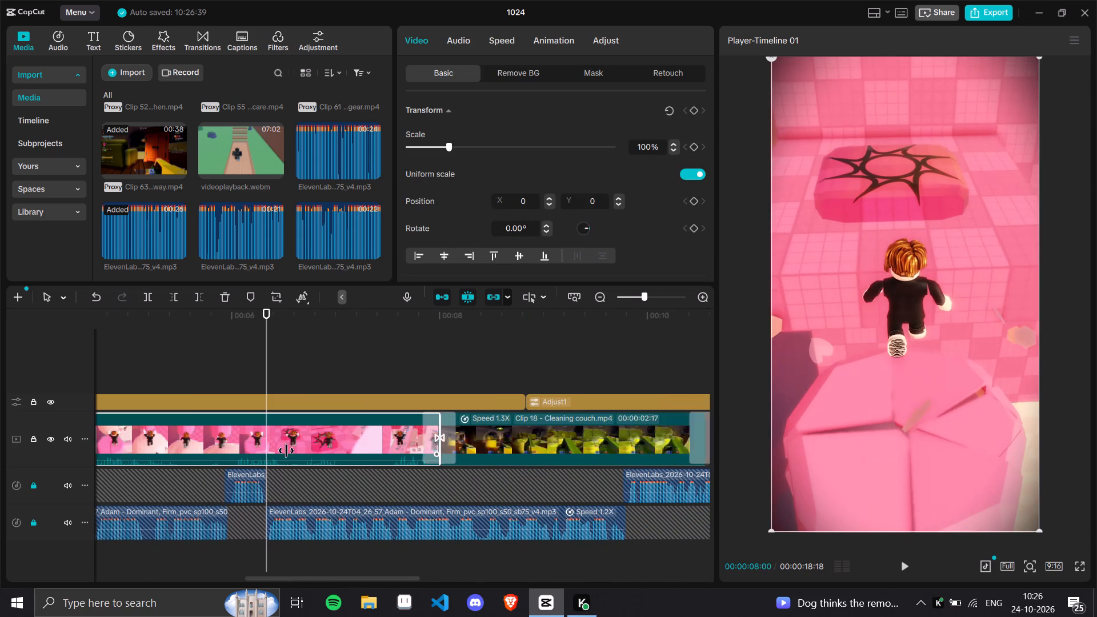
{"action": "left_click_drag", "start_coordinate": [286, 451], "coordinate": [267, 448]}
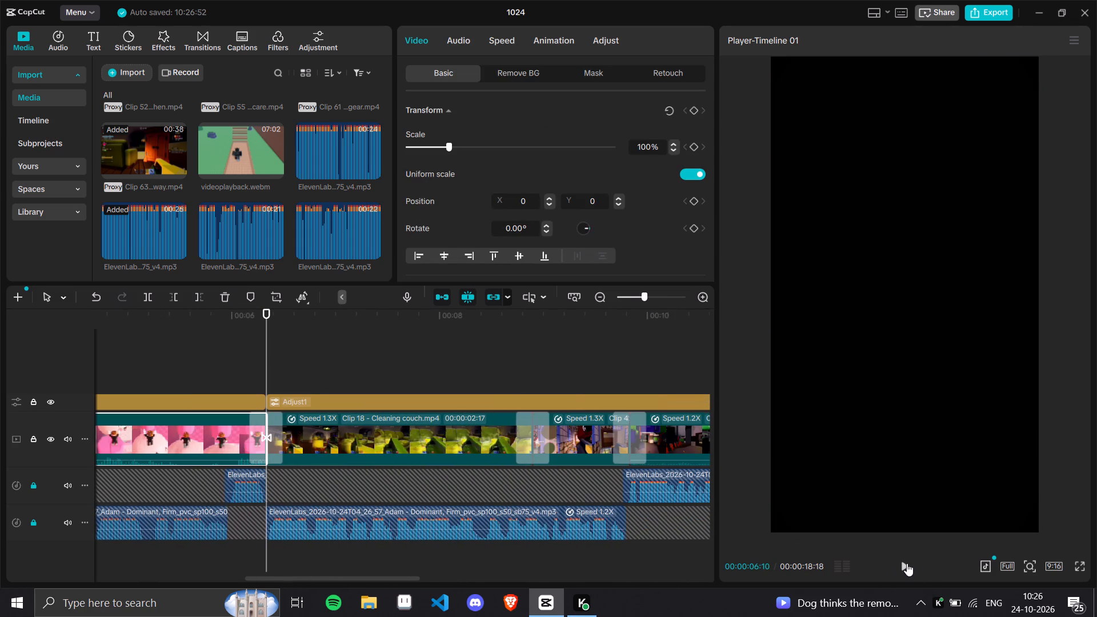
Replace the Clip 18 - Cleaning couch segment with Clip 22 - Living room, keeping the original video effect.
{"action": "left_click", "coordinate": [907, 563]}
{"action": "left_click", "coordinate": [907, 563]}
{"action": "scroll", "coordinate": [265, 203], "scroll_direction": "down", "scroll_amount": 1}
{"action": "scroll", "coordinate": [265, 202], "scroll_direction": "up", "scroll_amount": 3}
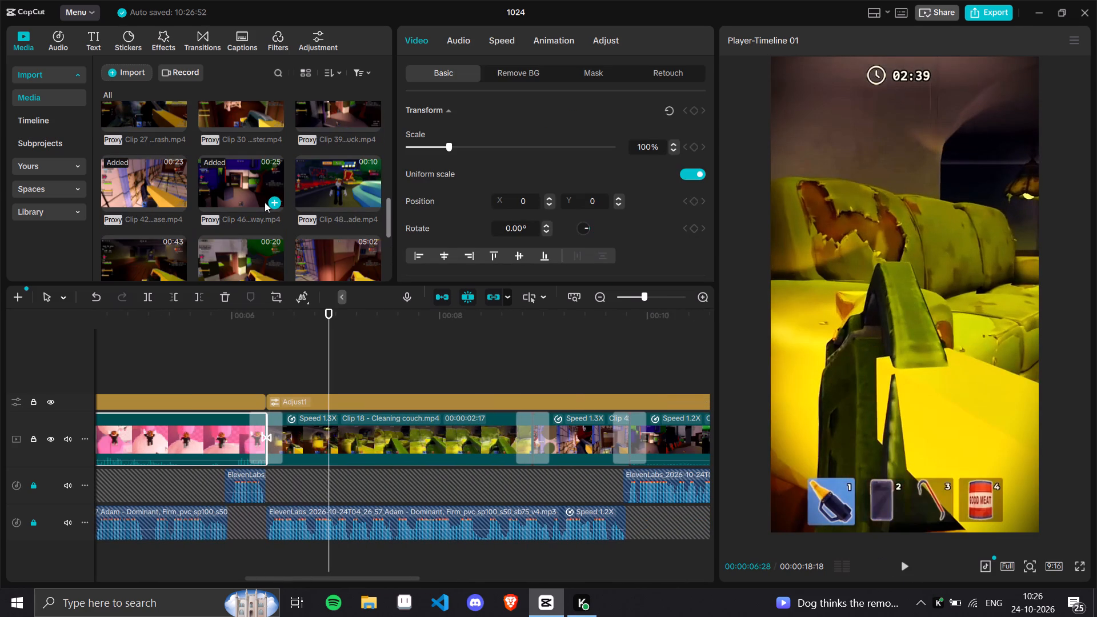
{"action": "scroll", "coordinate": [267, 202], "scroll_direction": "up", "scroll_amount": 2}
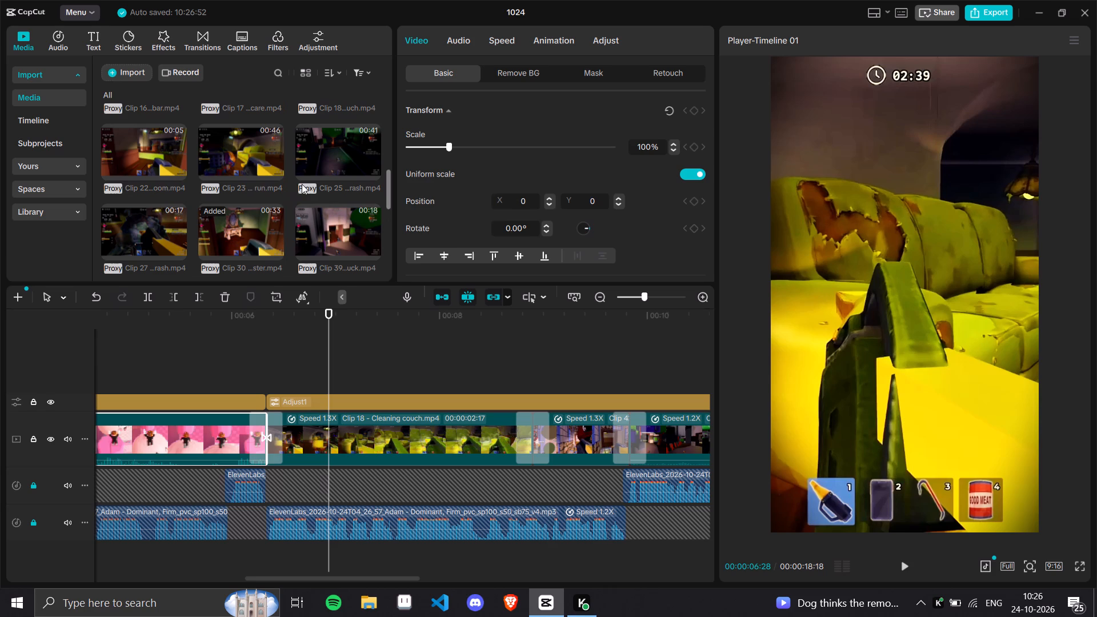
{"action": "left_click_drag", "start_coordinate": [125, 137], "coordinate": [337, 416]}
{"action": "left_click", "coordinate": [576, 422]}
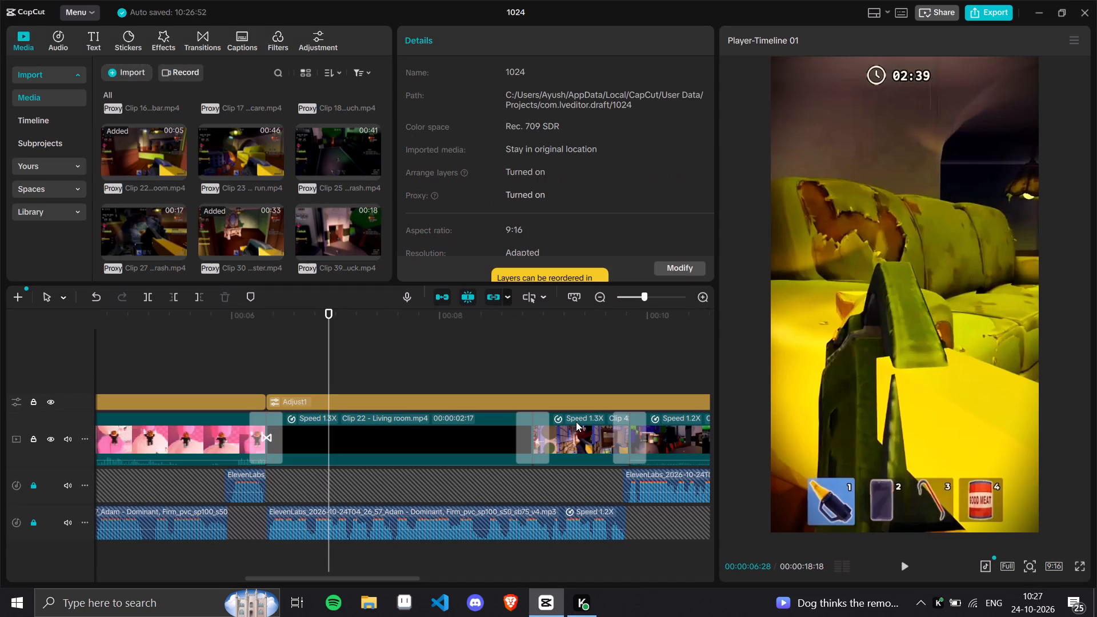
Replace the short clip following Clip 22 - Living room with Clip 27 - Cleaning trash, keeping the original video effect.
{"action": "left_click", "coordinate": [282, 328]}
{"action": "left_click", "coordinate": [904, 560]}
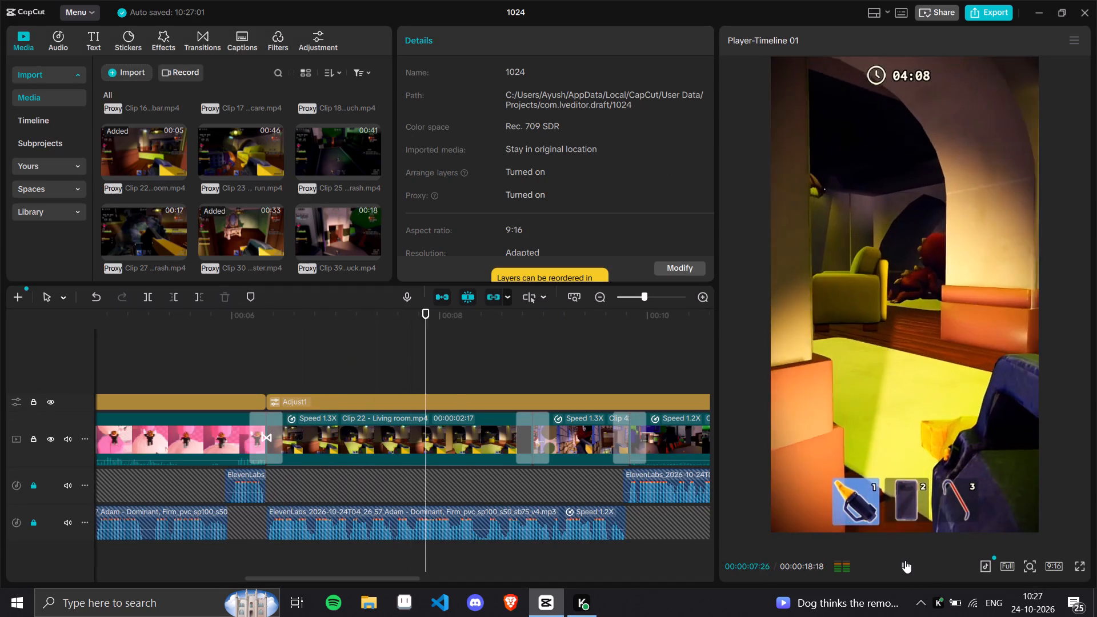
{"action": "left_click", "coordinate": [905, 560]}
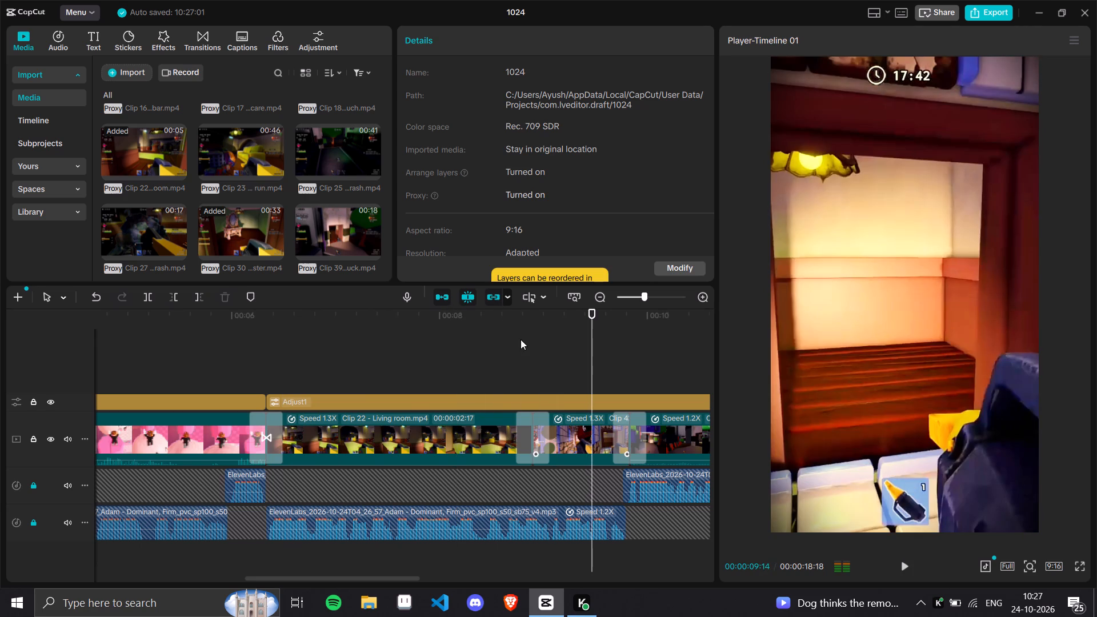
{"action": "left_click", "coordinate": [564, 331]}
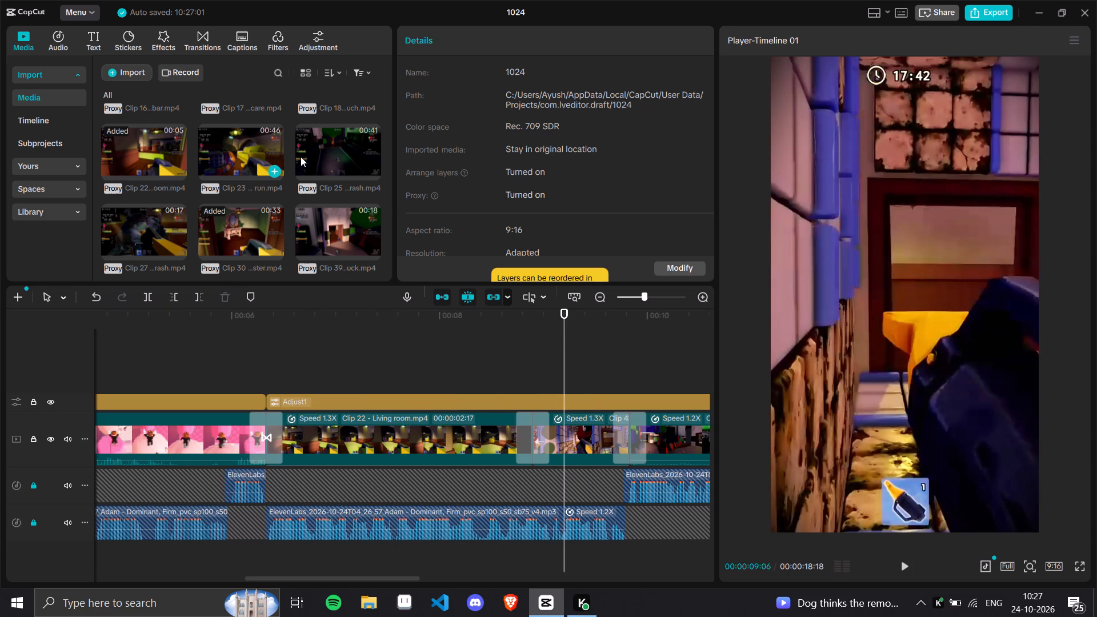
{"action": "left_click_drag", "start_coordinate": [246, 158], "coordinate": [555, 418]}
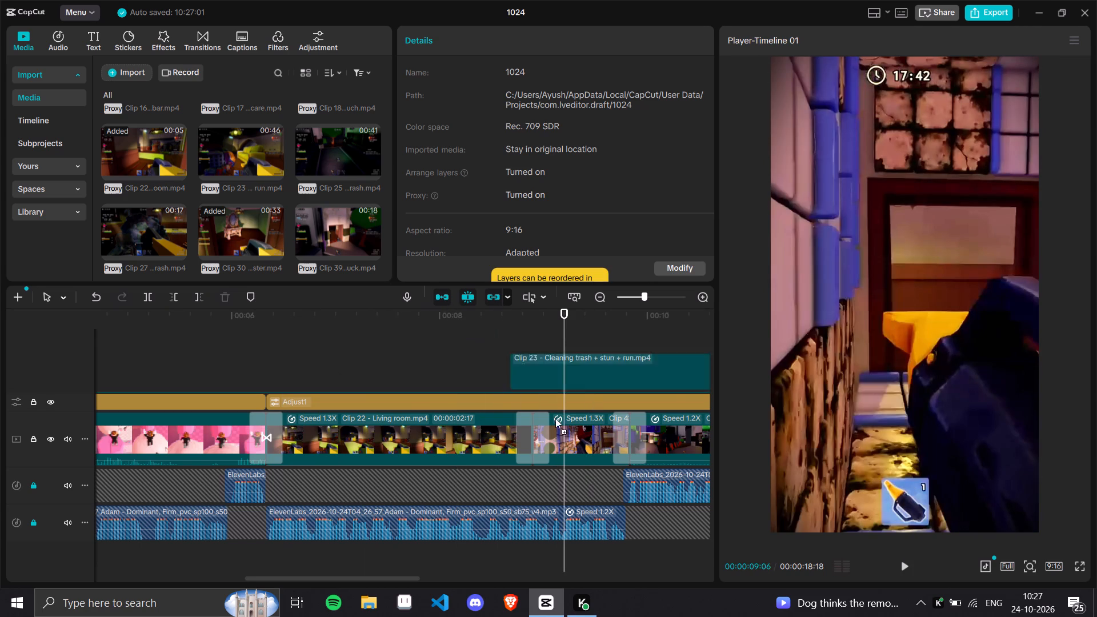
{"action": "left_click_drag", "start_coordinate": [555, 418], "coordinate": [202, 144]}
{"action": "left_click_drag", "start_coordinate": [149, 229], "coordinate": [556, 382]}
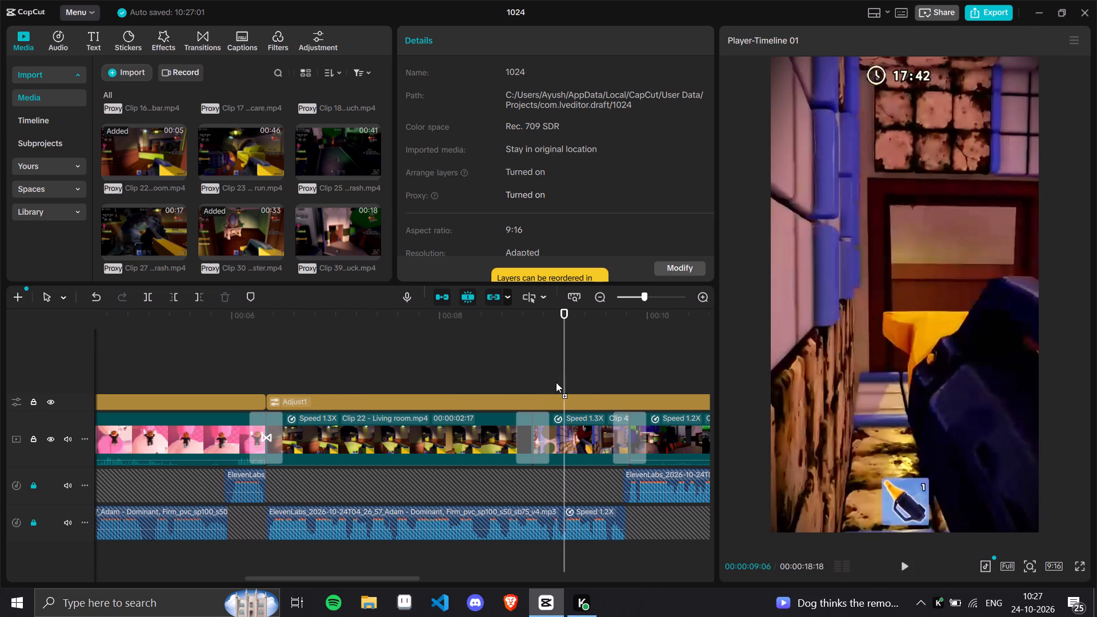
{"action": "left_click_drag", "start_coordinate": [556, 382], "coordinate": [580, 441]}
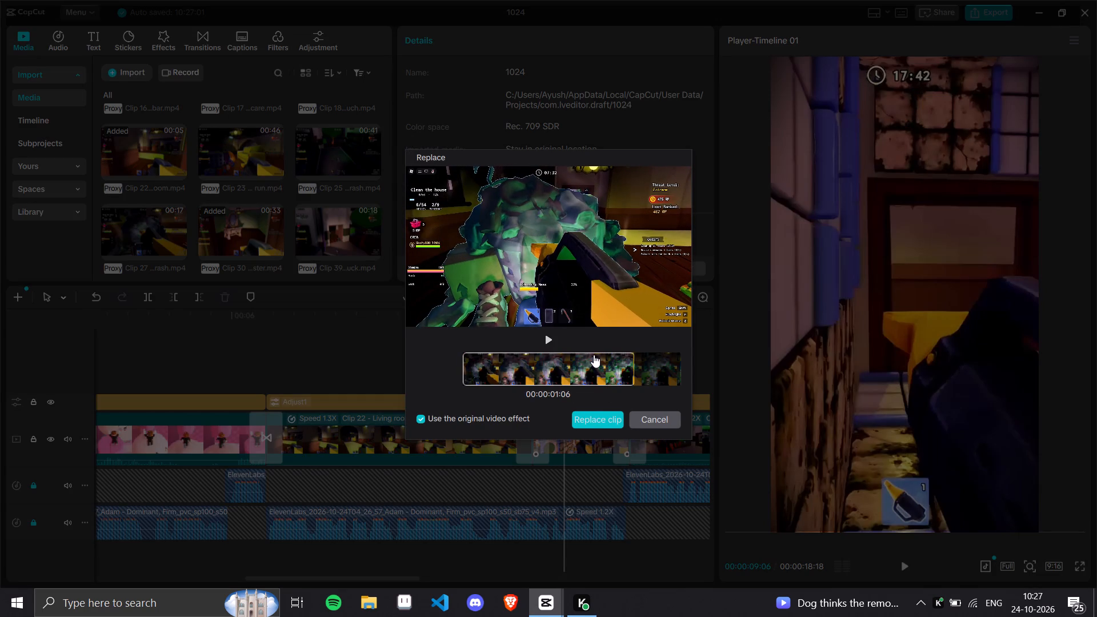
{"action": "left_click", "coordinate": [606, 421]}
Move Clip 27 - Cleaning trash ahead of Clip 22 - Living room so it starts at 00:00:06:10.
{"action": "left_click_drag", "start_coordinate": [580, 436], "coordinate": [345, 410]}
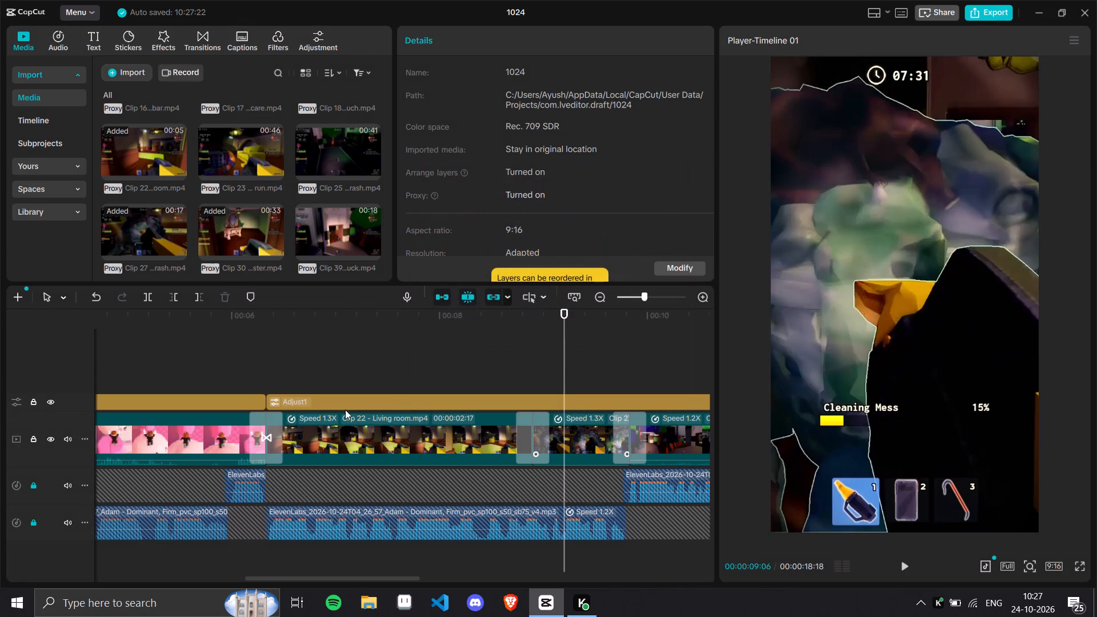
{"action": "left_click_drag", "start_coordinate": [345, 410], "coordinate": [295, 439]}
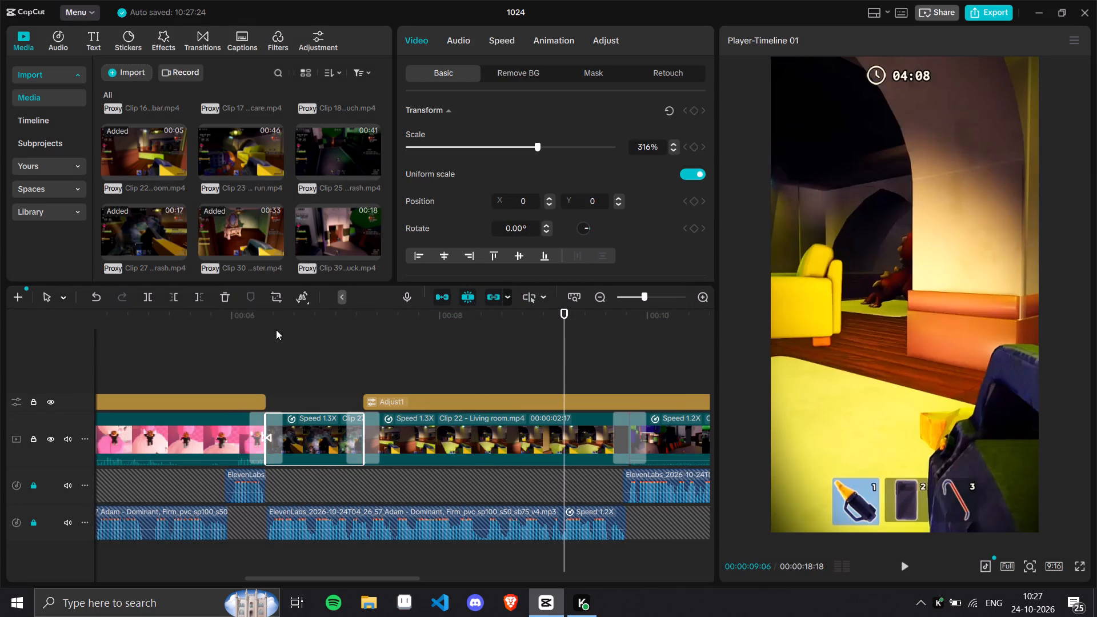
Play back the reordered clips and extend the end of Clip 27 - Cleaning trash to just before 00:00:08:00.
{"action": "left_click", "coordinate": [273, 323]}
{"action": "left_click", "coordinate": [906, 564]}
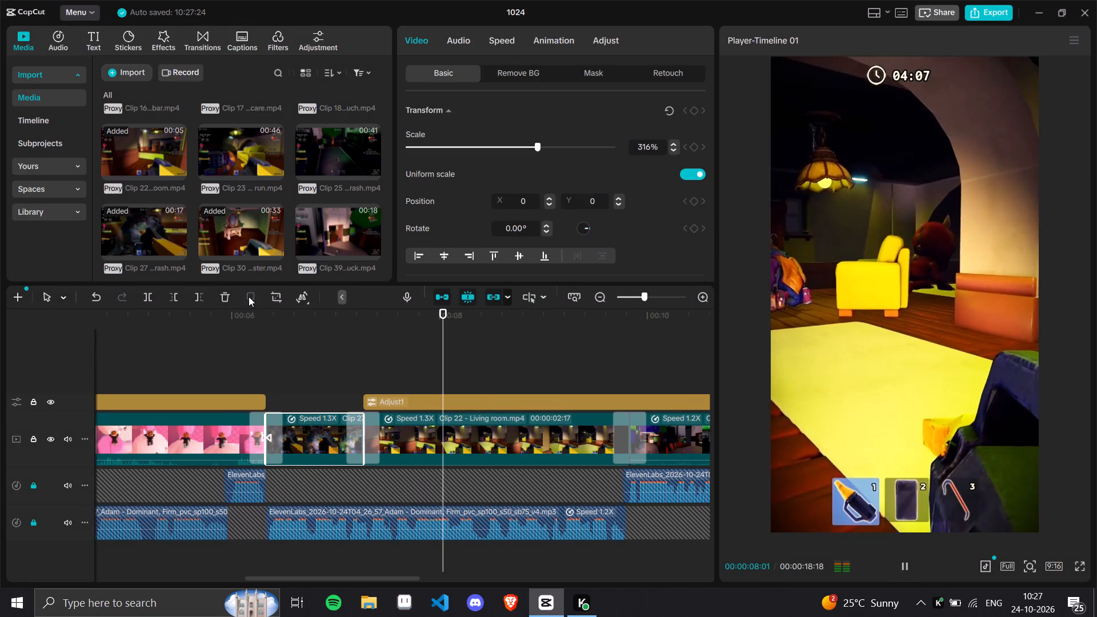
{"action": "left_click_drag", "start_coordinate": [363, 438], "coordinate": [419, 450]}
Play from 00:00:06:10 and trim the end of Clip 22 - Living room to 00:00:09:23, where its voiceover line ends.
{"action": "left_click", "coordinate": [267, 318]}
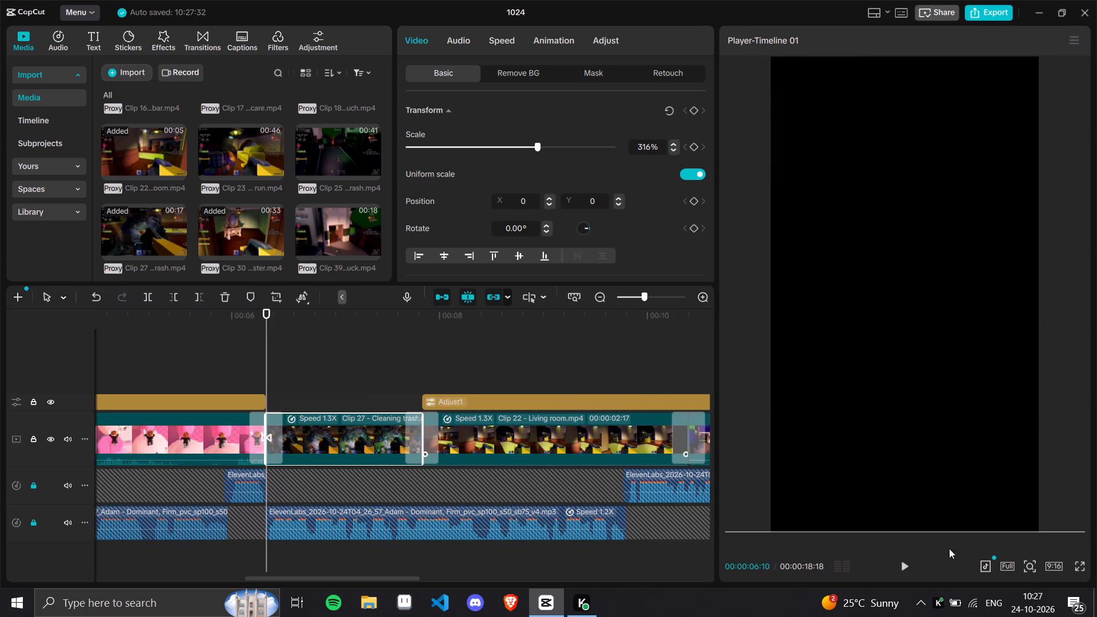
{"action": "left_click", "coordinate": [912, 568]}
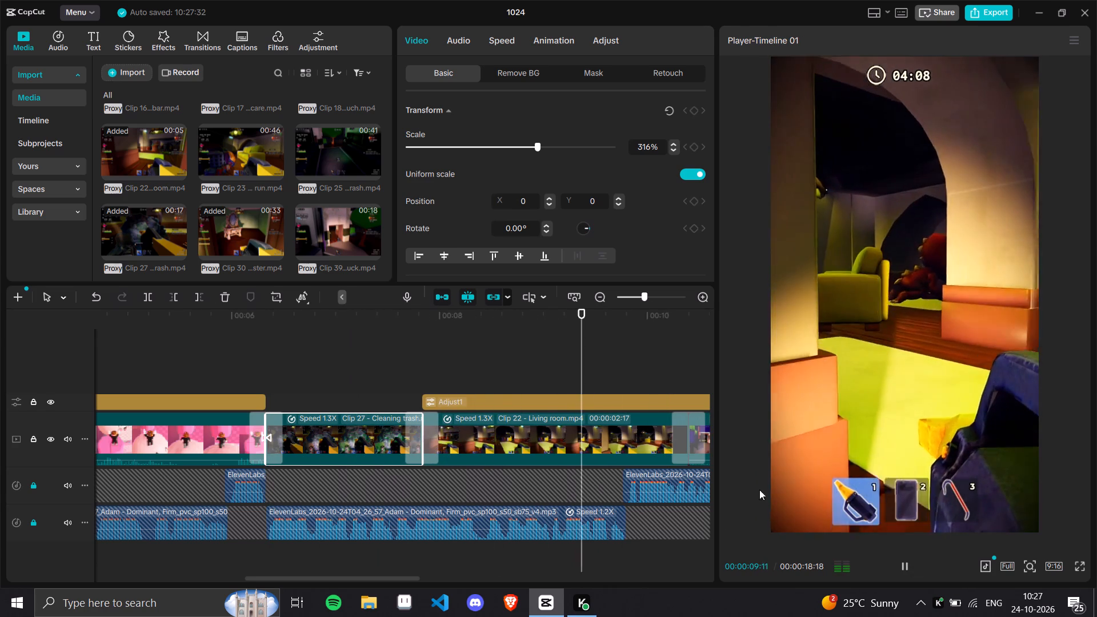
{"action": "left_click", "coordinate": [599, 349]}
{"action": "left_click_drag", "start_coordinate": [611, 323], "coordinate": [619, 337]}
{"action": "left_click", "coordinate": [546, 444]}
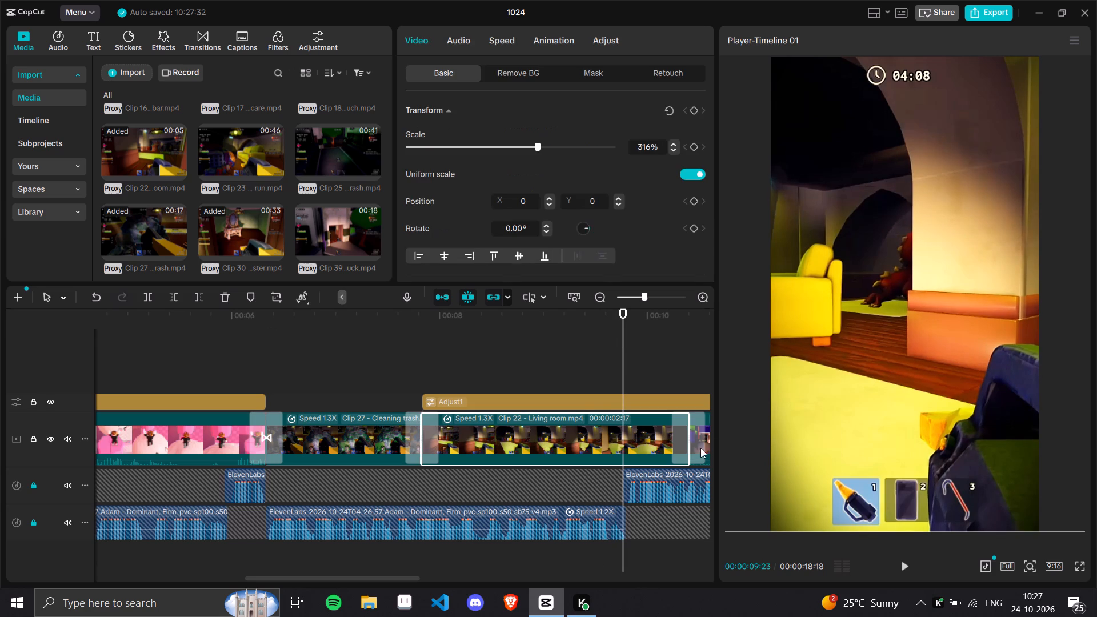
{"action": "left_click_drag", "start_coordinate": [691, 440], "coordinate": [619, 441]}
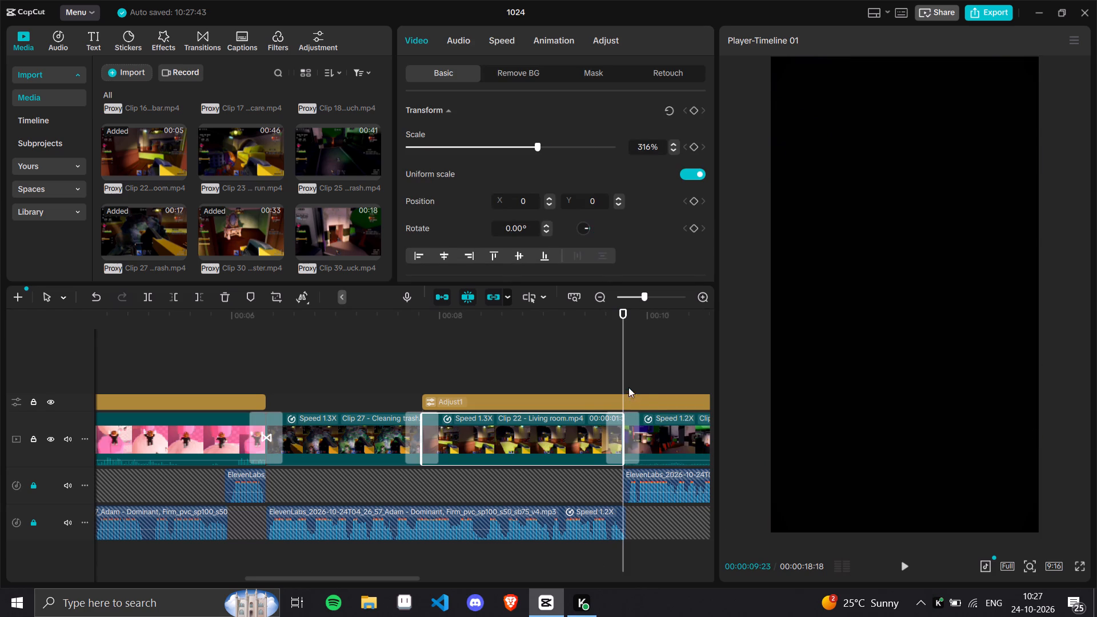
Replace the Clip 46 segment starting at 00:00:09:24 with Clip 23 - Cleaning trash, using its later crowbar footage and keeping the original video effect.
{"action": "left_click_drag", "start_coordinate": [623, 382], "coordinate": [544, 421]}
{"action": "left_click_drag", "start_coordinate": [241, 159], "coordinate": [586, 439]}
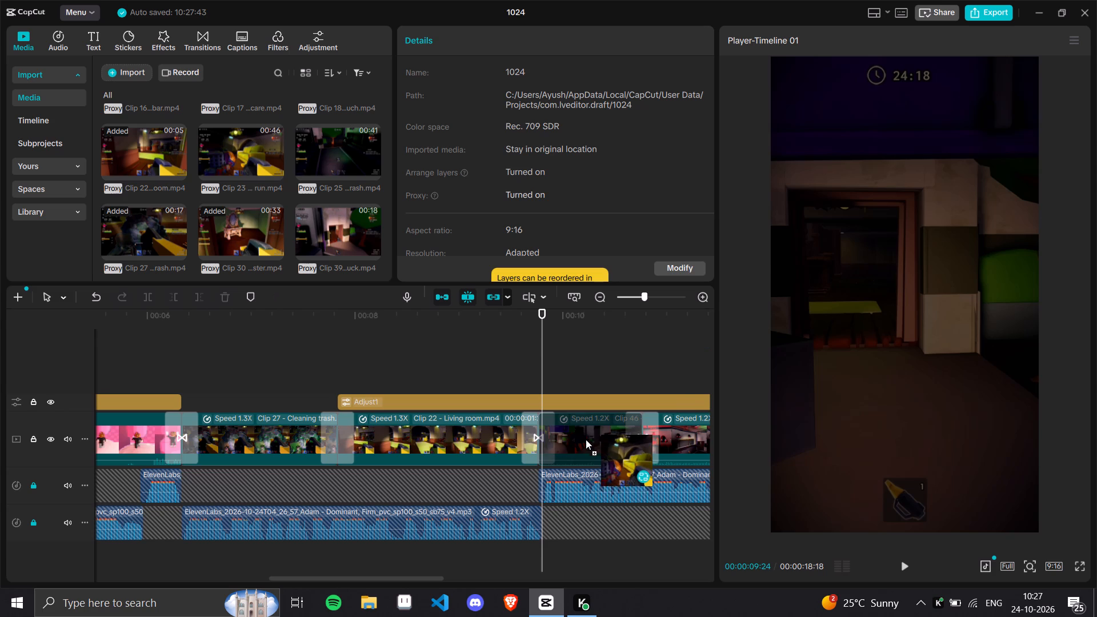
{"action": "left_click_drag", "start_coordinate": [586, 439], "coordinate": [577, 432]}
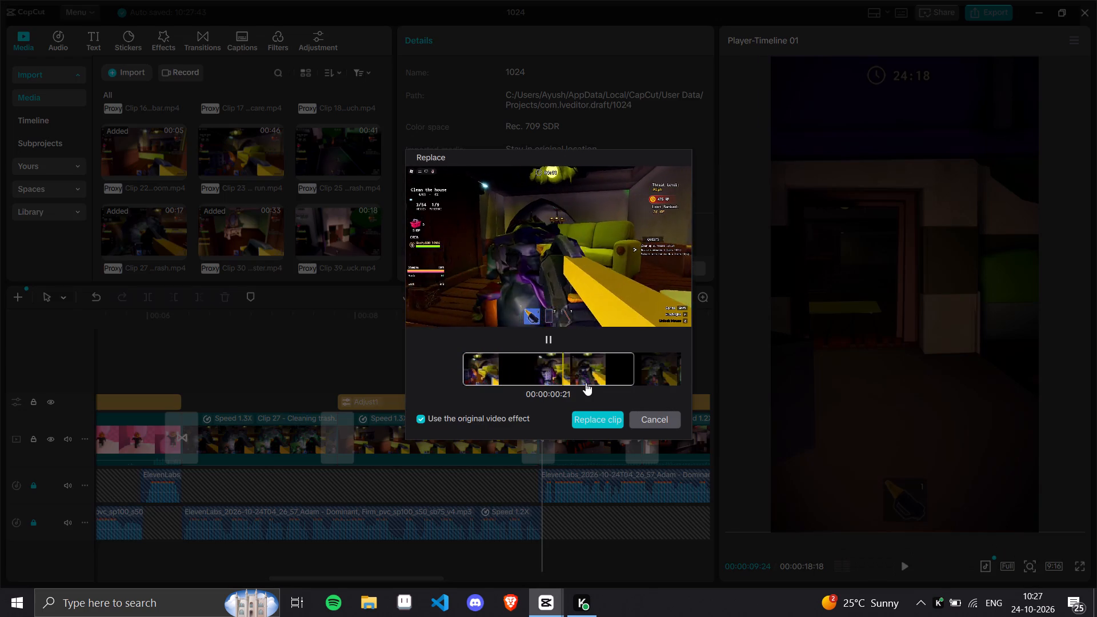
{"action": "left_click_drag", "start_coordinate": [621, 369], "coordinate": [453, 379]}
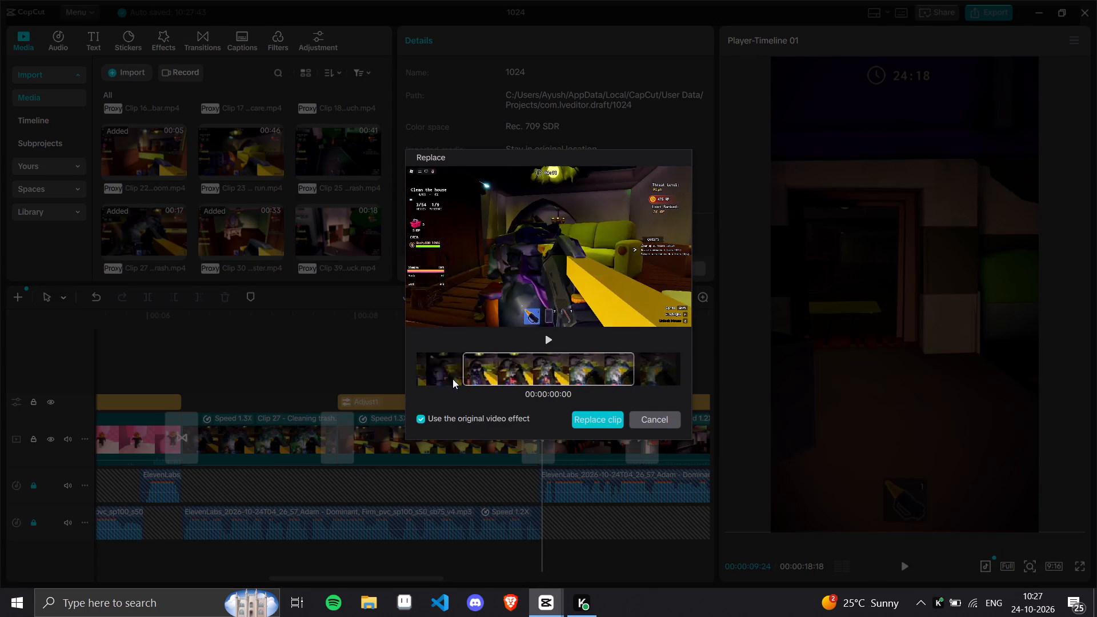
{"action": "left_click_drag", "start_coordinate": [453, 379], "coordinate": [415, 386]}
{"action": "left_click_drag", "start_coordinate": [627, 368], "coordinate": [438, 380]}
{"action": "left_click_drag", "start_coordinate": [615, 375], "coordinate": [437, 375]}
{"action": "left_click_drag", "start_coordinate": [620, 368], "coordinate": [459, 378]}
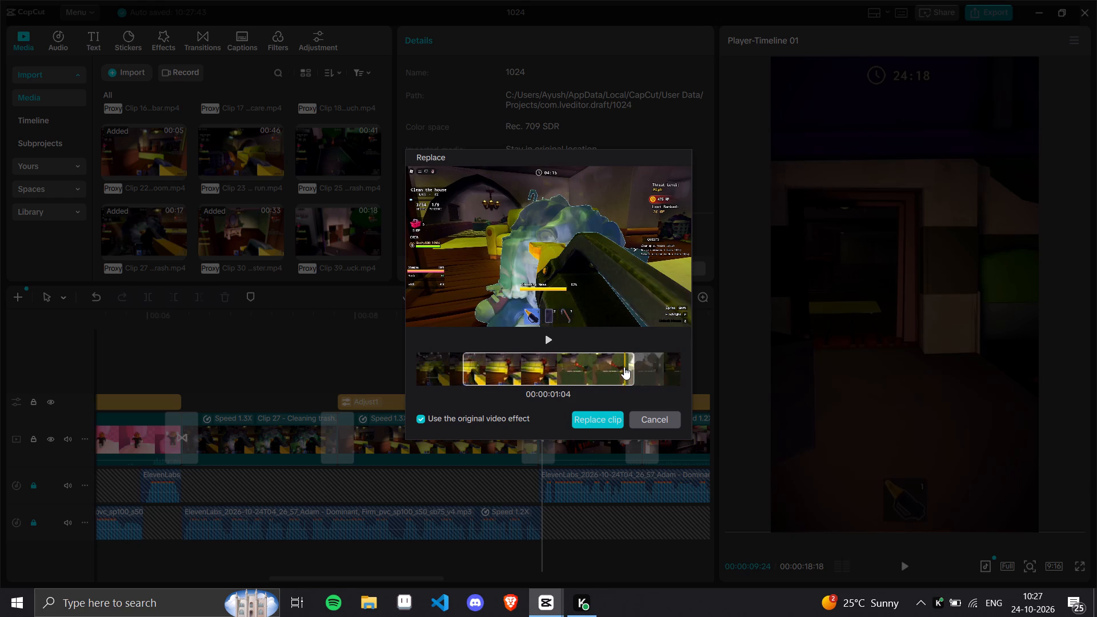
{"action": "left_click_drag", "start_coordinate": [584, 375], "coordinate": [487, 377]}
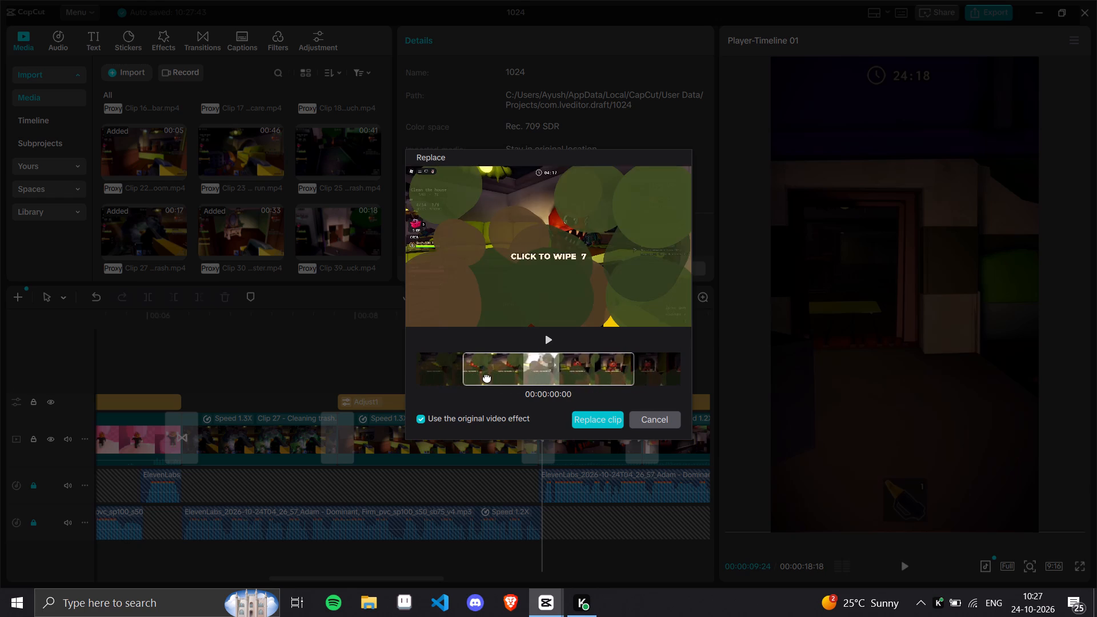
{"action": "left_click_drag", "start_coordinate": [487, 377], "coordinate": [428, 382]}
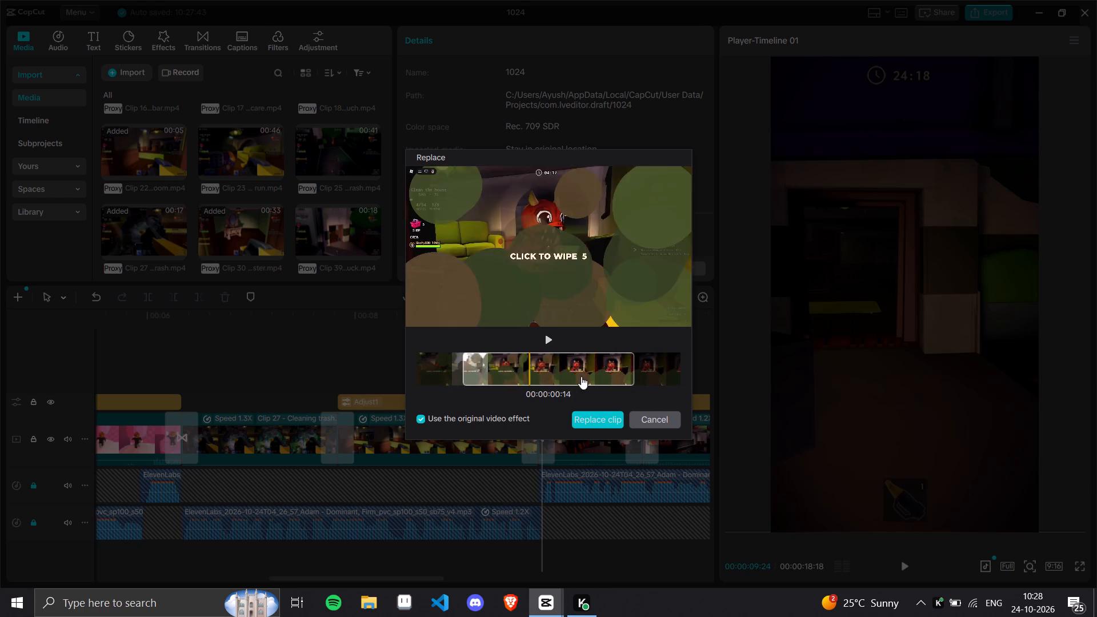
{"action": "left_click_drag", "start_coordinate": [588, 377], "coordinate": [476, 378]}
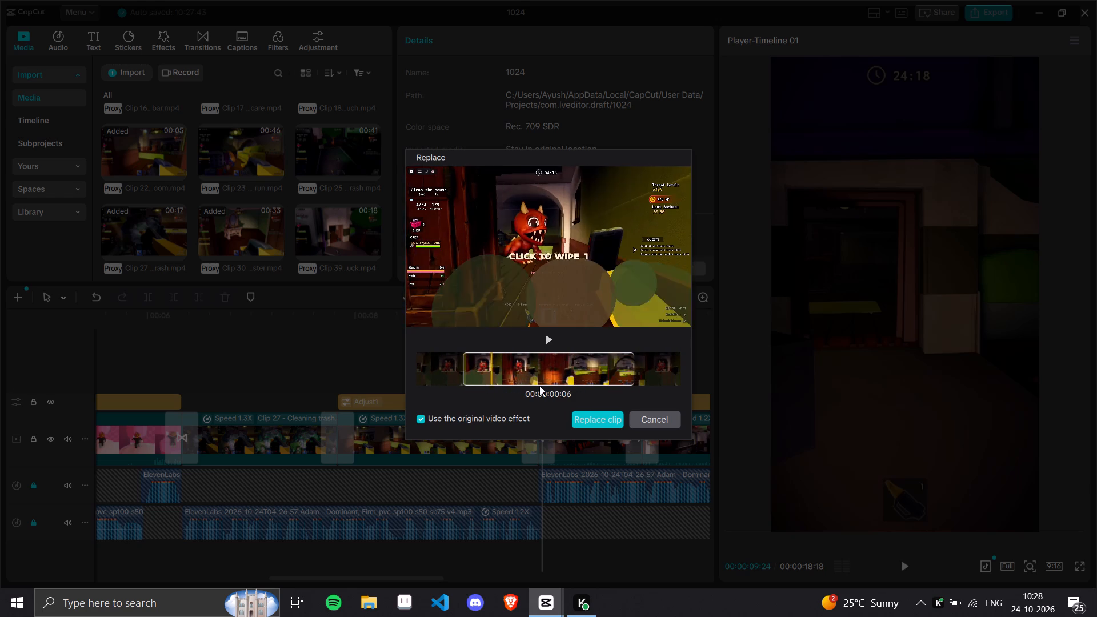
{"action": "left_click_drag", "start_coordinate": [622, 367], "coordinate": [493, 375]}
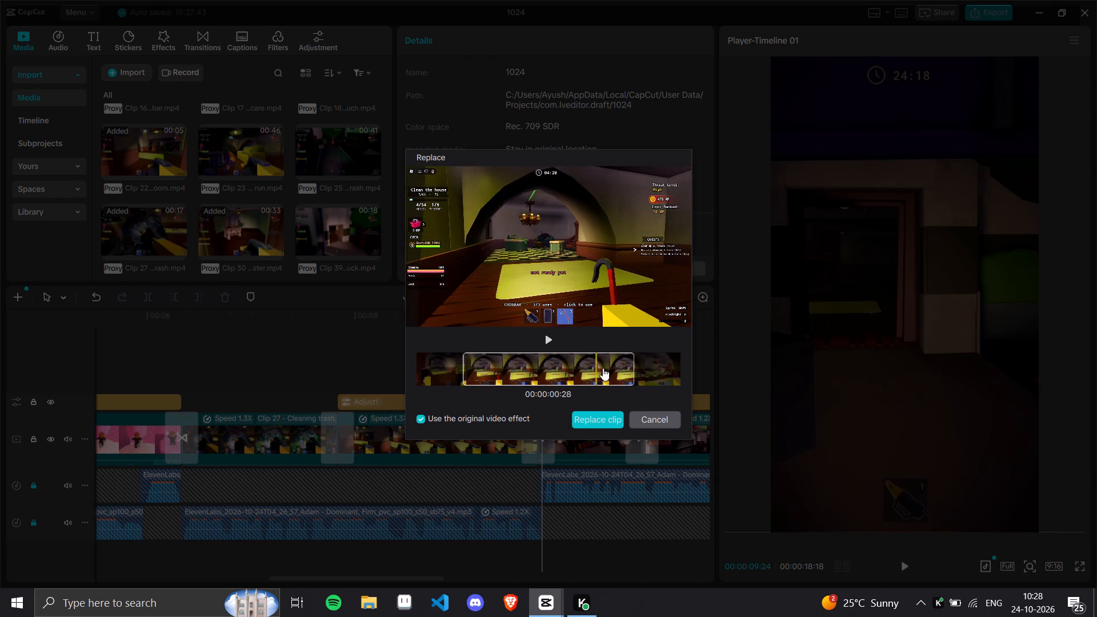
{"action": "left_click_drag", "start_coordinate": [603, 368], "coordinate": [514, 375]}
{"action": "left_click_drag", "start_coordinate": [596, 371], "coordinate": [557, 372]}
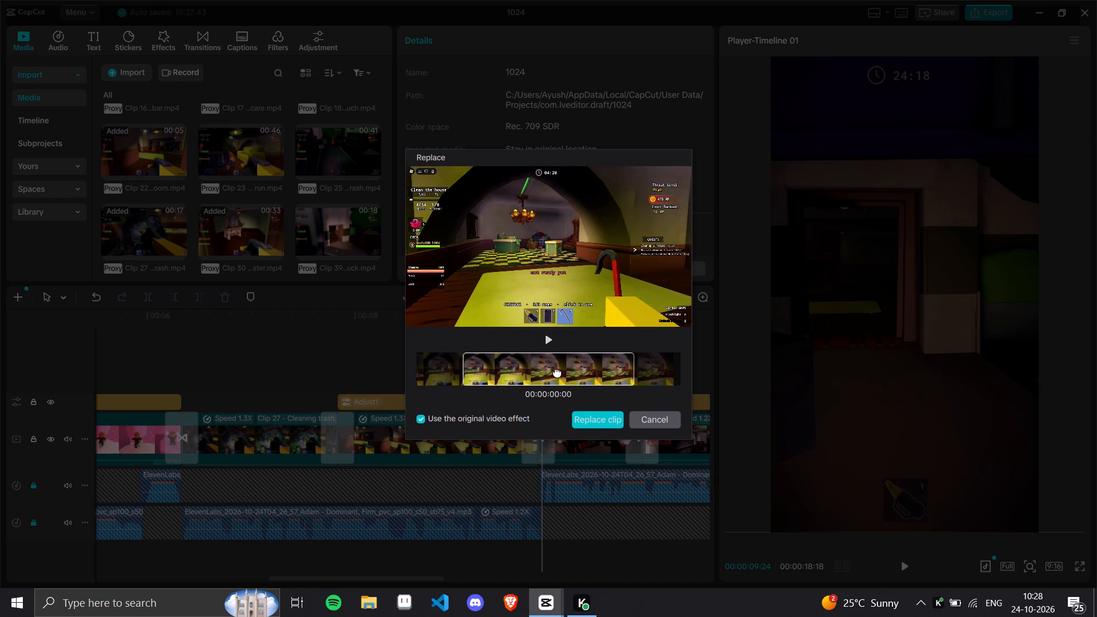
{"action": "left_click_drag", "start_coordinate": [557, 372], "coordinate": [511, 374]}
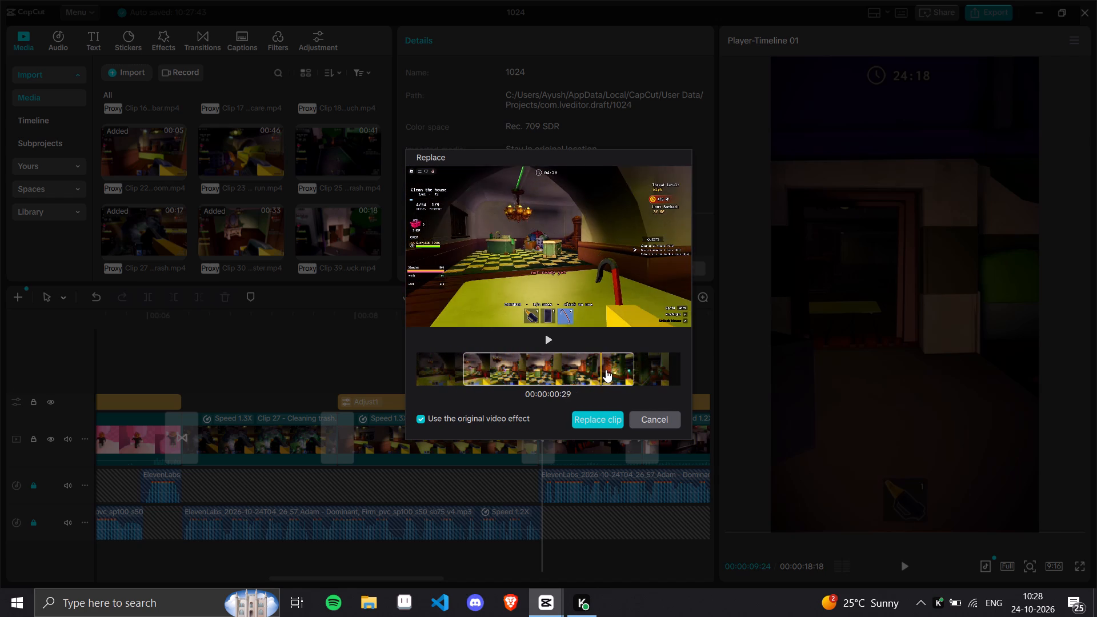
{"action": "left_click_drag", "start_coordinate": [611, 370], "coordinate": [472, 385]}
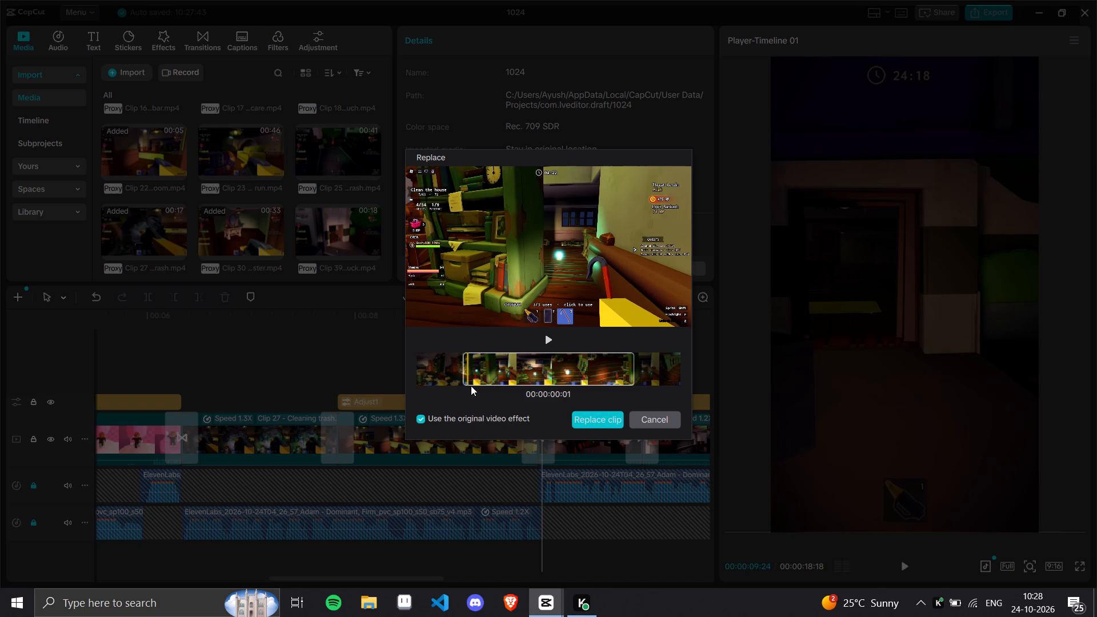
{"action": "left_click", "coordinate": [587, 425]}
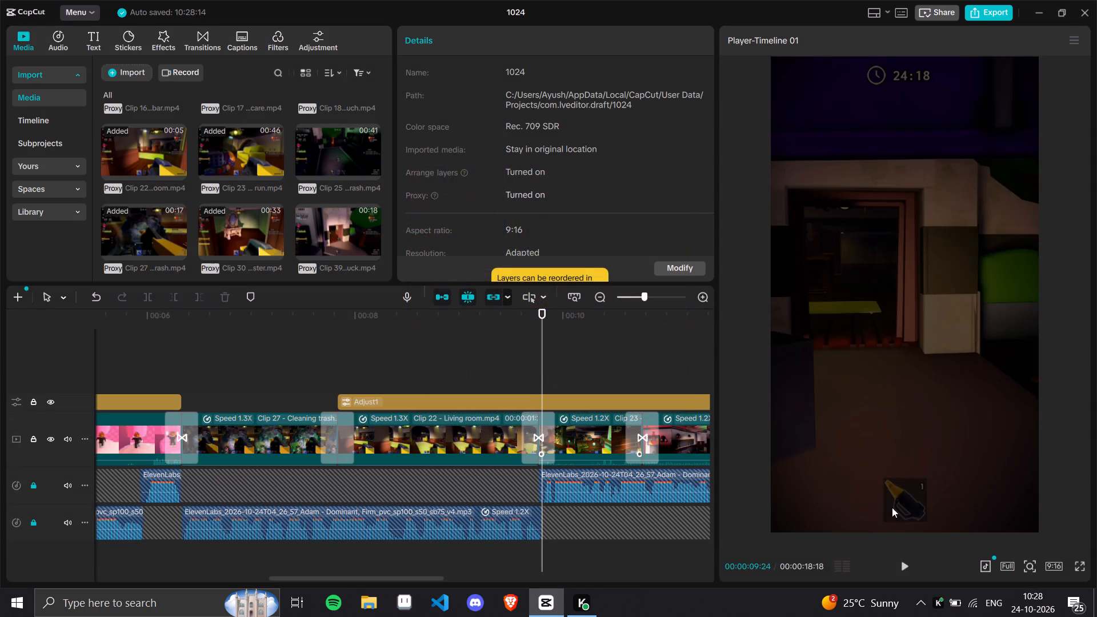
Play on to 00:00:11:28 and replace Clip 63 - Finishing with Clip 23 - Cleaning trash, from its CLICK TO WIPE 7 moment, keeping the original effect.
{"action": "left_click", "coordinate": [904, 572]}
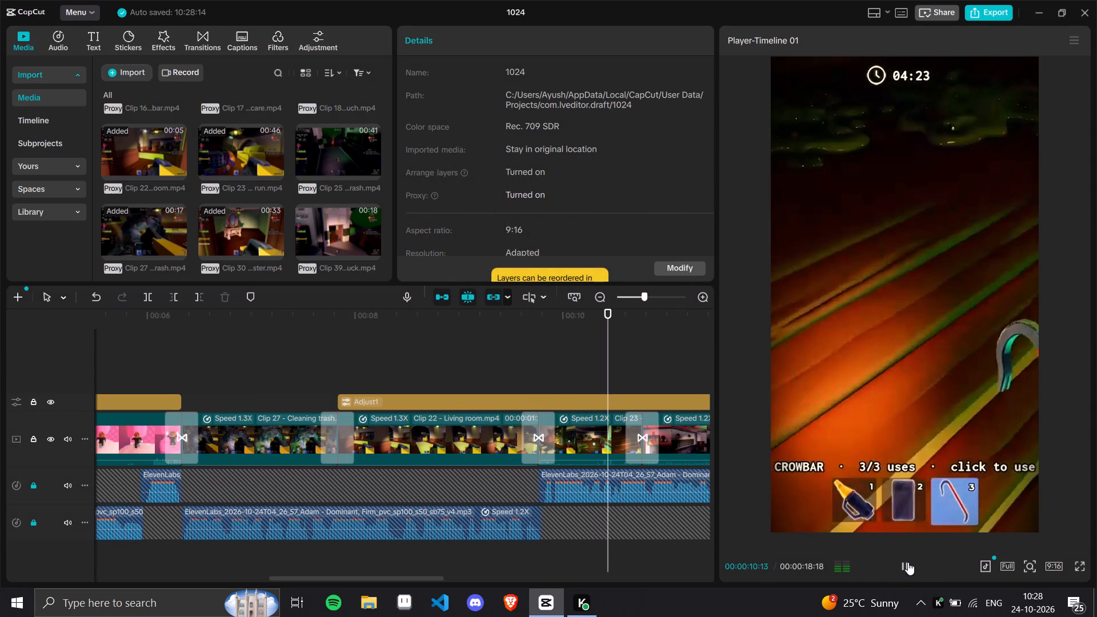
{"action": "left_click", "coordinate": [213, 330]}
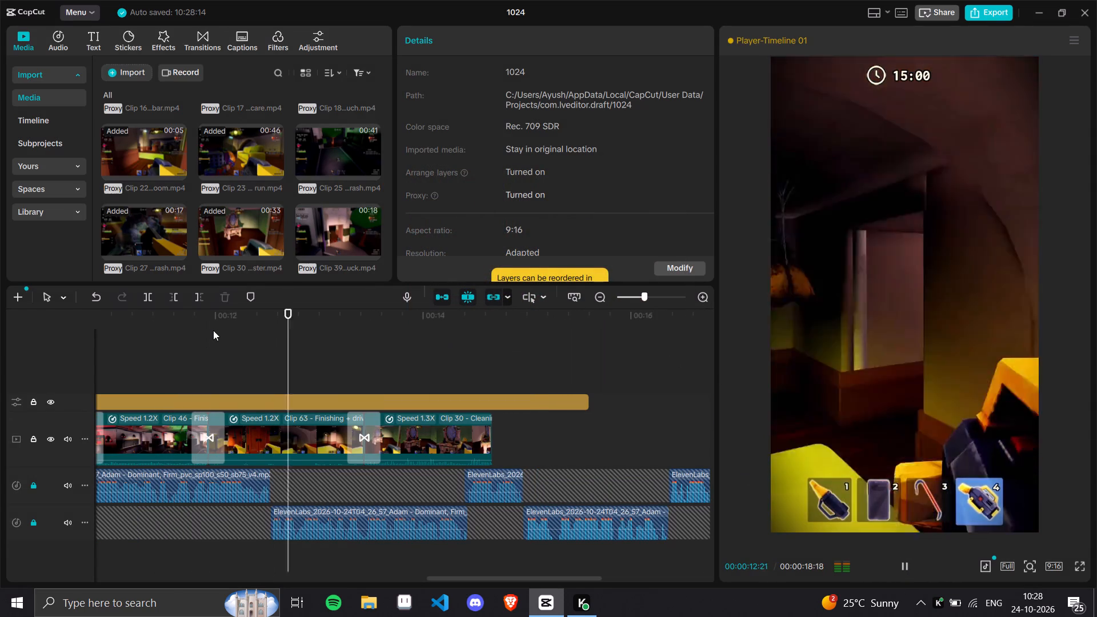
{"action": "left_click", "coordinate": [215, 320]}
{"action": "left_click_drag", "start_coordinate": [219, 352], "coordinate": [207, 349]}
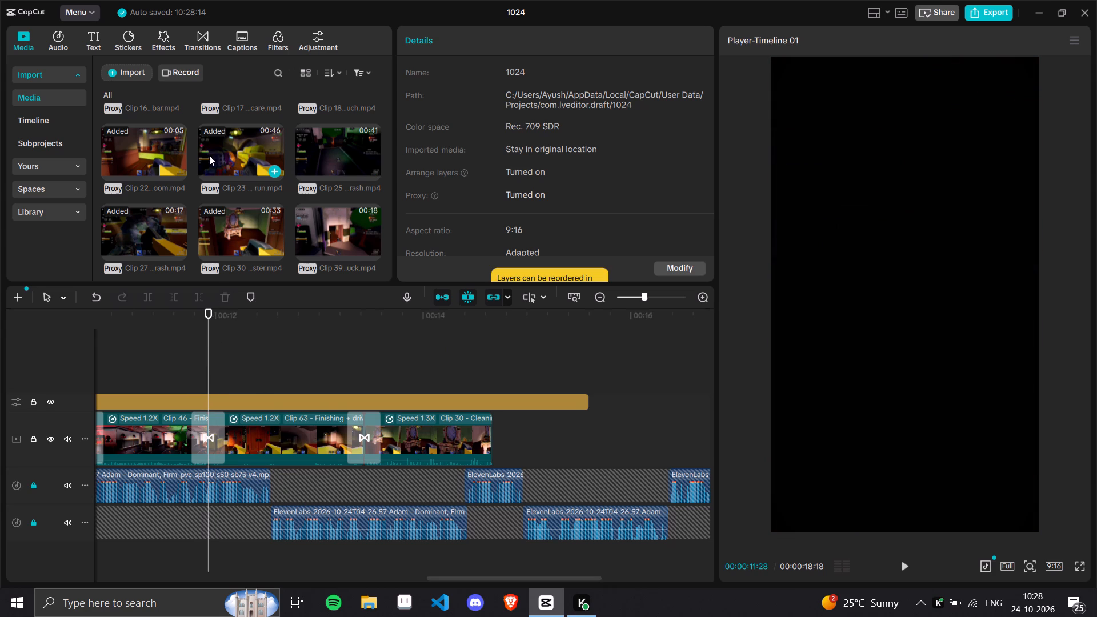
{"action": "left_click_drag", "start_coordinate": [216, 163], "coordinate": [234, 433]}
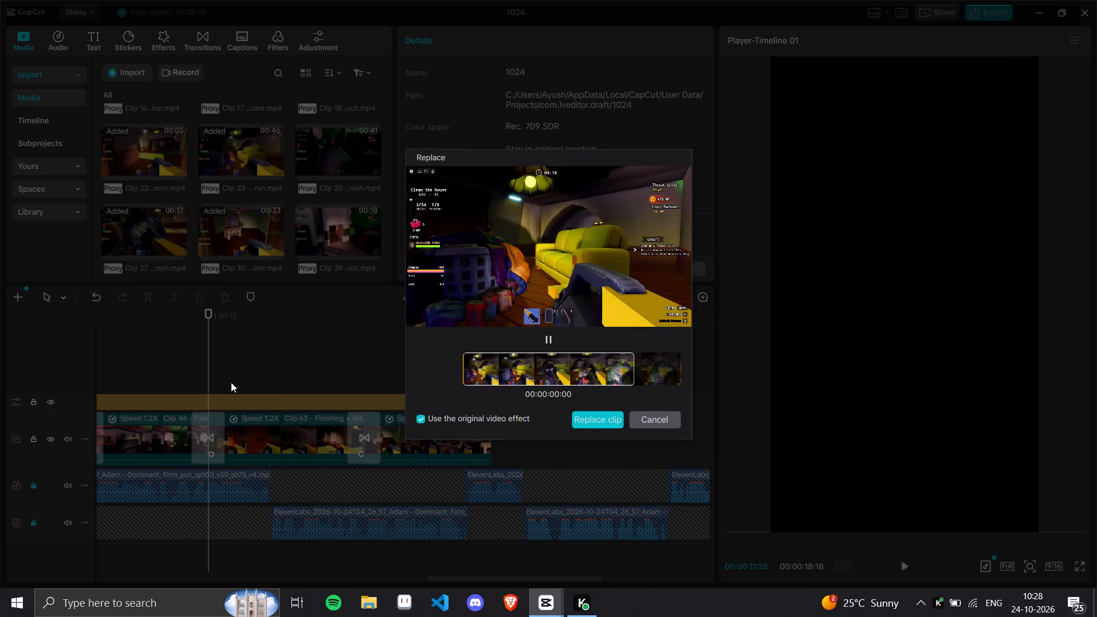
{"action": "left_click_drag", "start_coordinate": [622, 376], "coordinate": [447, 372]}
{"action": "left_click_drag", "start_coordinate": [619, 373], "coordinate": [575, 367]}
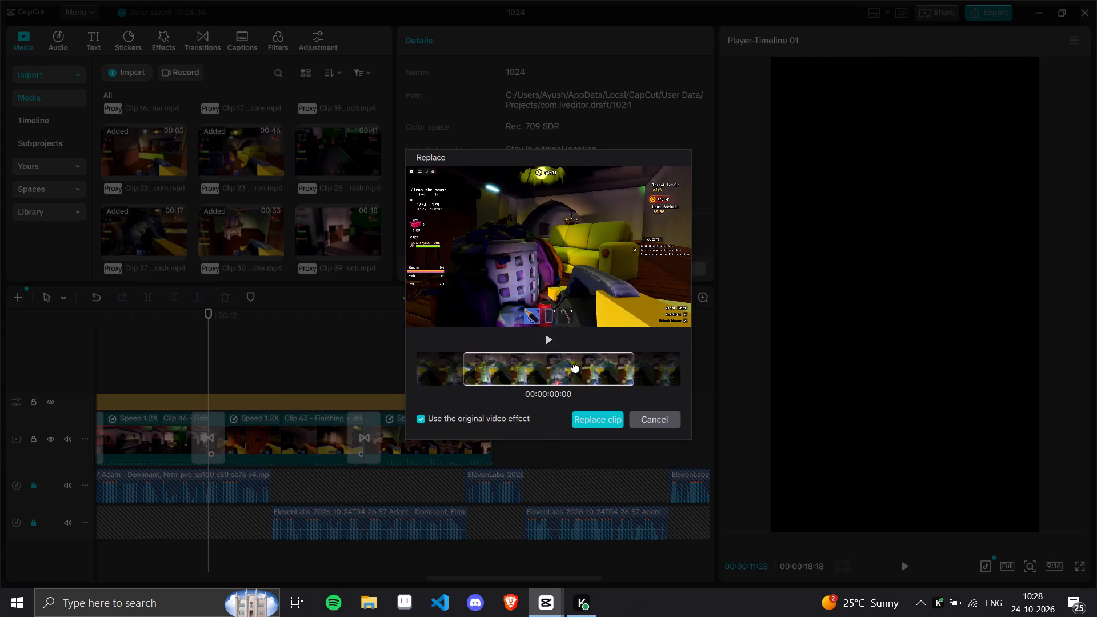
{"action": "left_click_drag", "start_coordinate": [575, 367], "coordinate": [485, 368]}
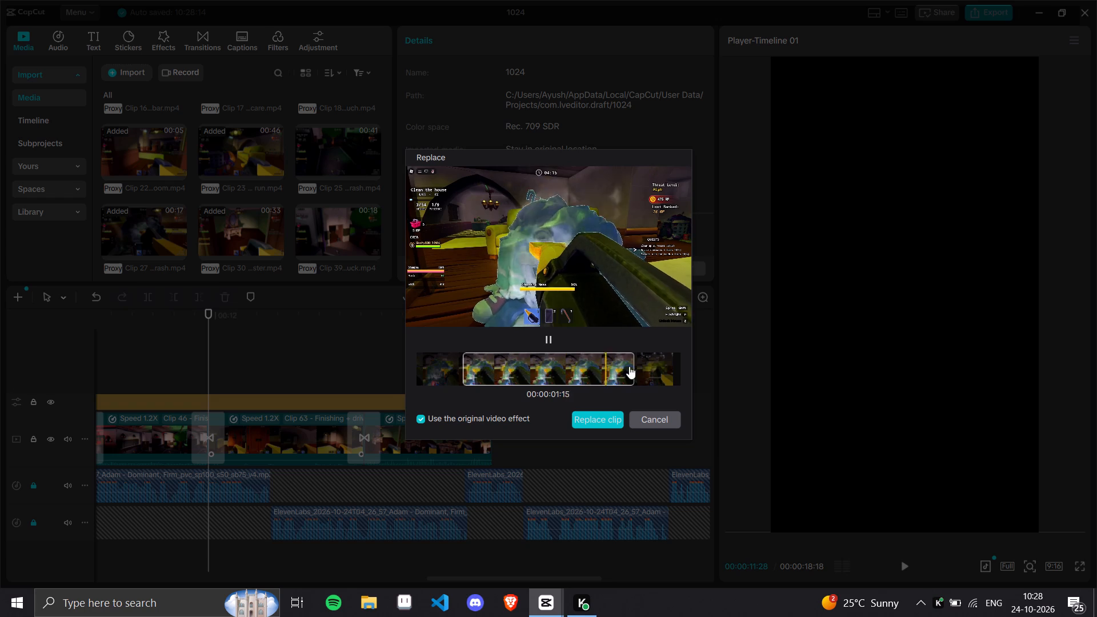
{"action": "left_click_drag", "start_coordinate": [648, 370], "coordinate": [471, 382]}
{"action": "left_click_drag", "start_coordinate": [648, 377], "coordinate": [570, 361]}
{"action": "left_click_drag", "start_coordinate": [598, 366], "coordinate": [431, 374]}
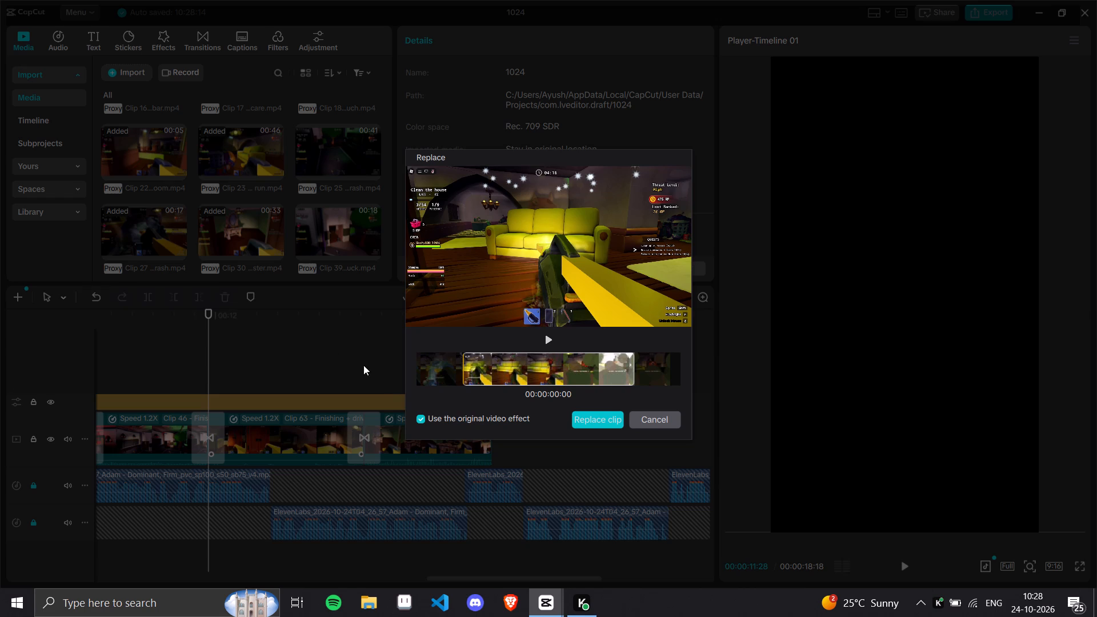
{"action": "left_click_drag", "start_coordinate": [592, 363], "coordinate": [553, 379]}
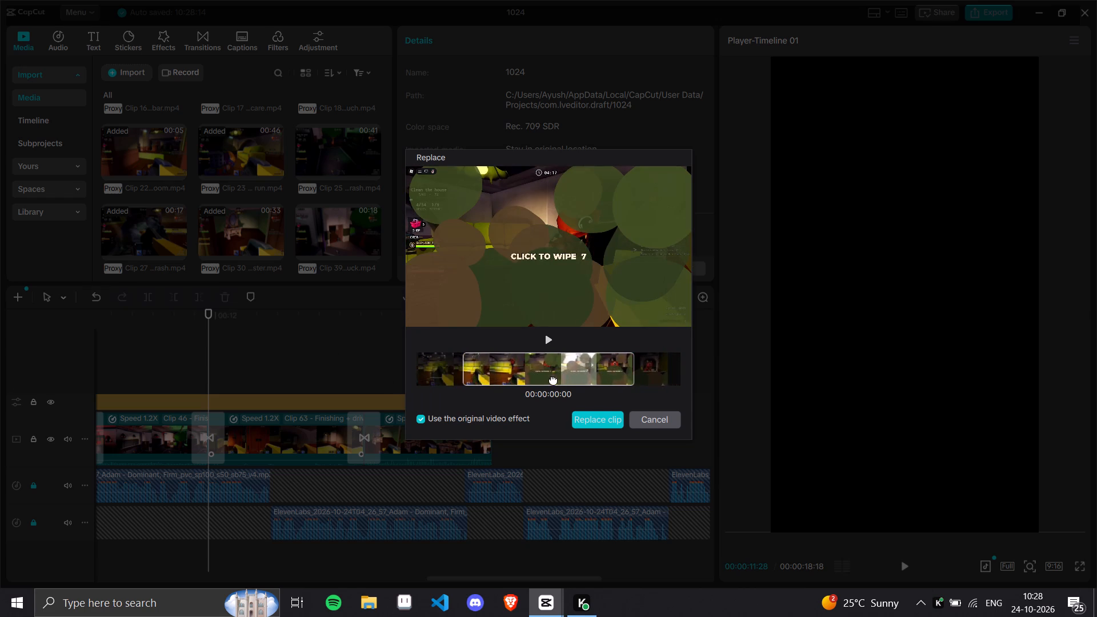
{"action": "left_click_drag", "start_coordinate": [553, 379], "coordinate": [555, 379]}
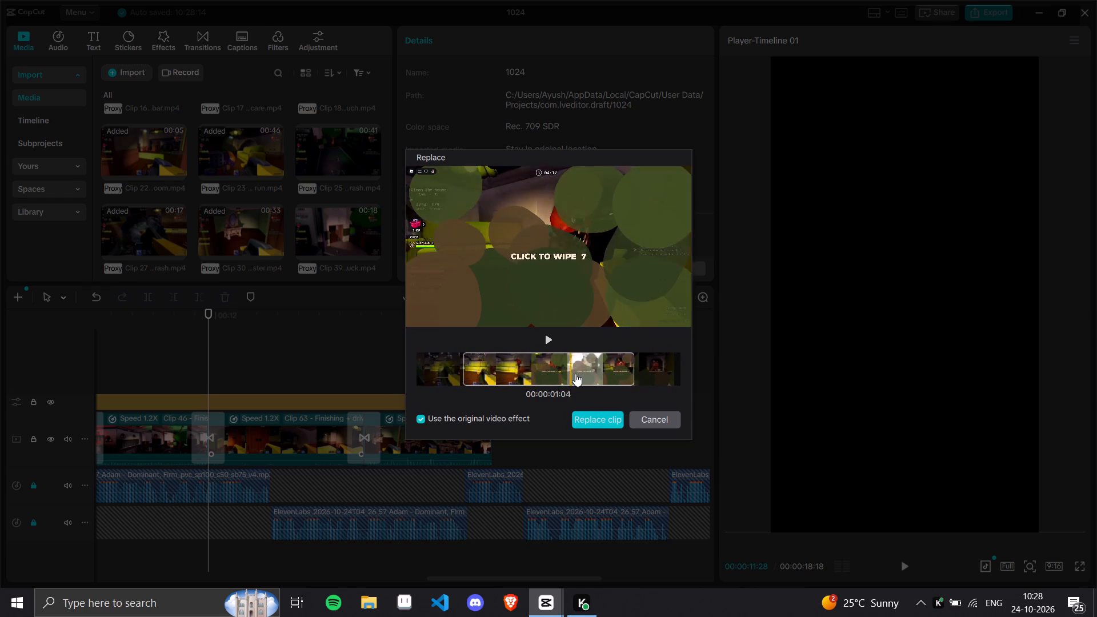
{"action": "left_click_drag", "start_coordinate": [599, 372], "coordinate": [540, 370]}
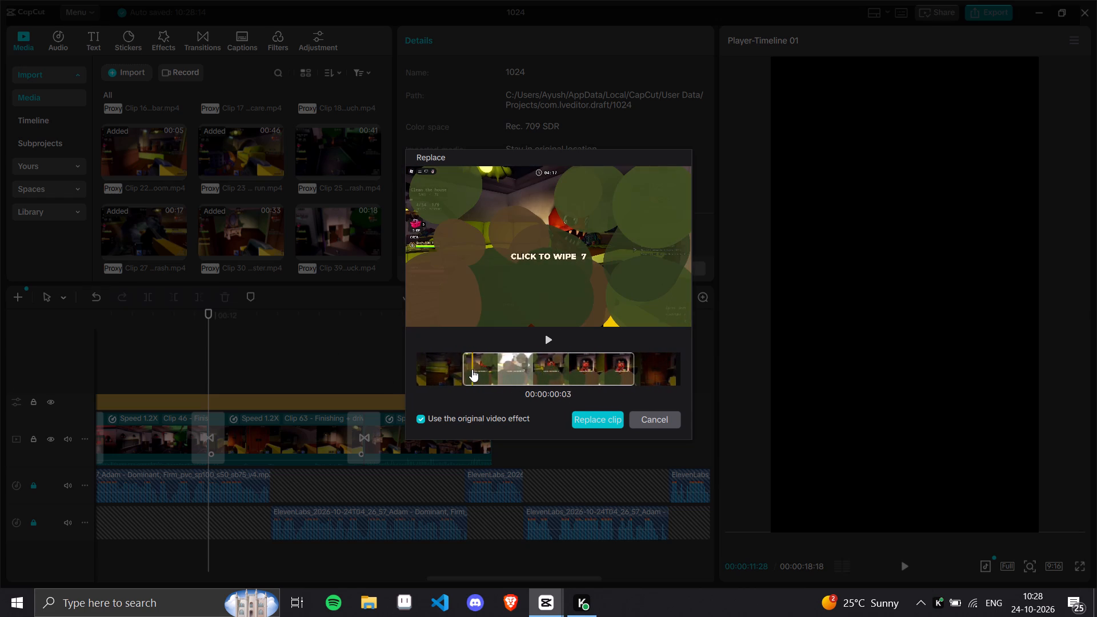
{"action": "left_click", "coordinate": [596, 419]}
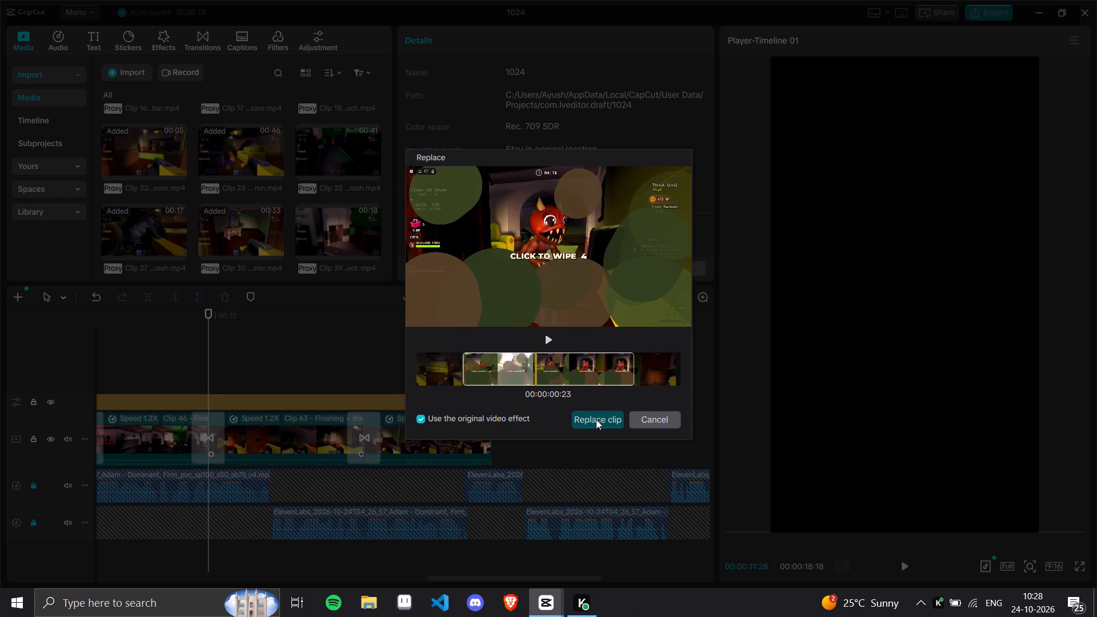
Play back the replaced Clip 23 - Cleaning trash and the following Clip 30 - Cleaning mirror against the voiceover.
{"action": "left_click", "coordinate": [911, 567]}
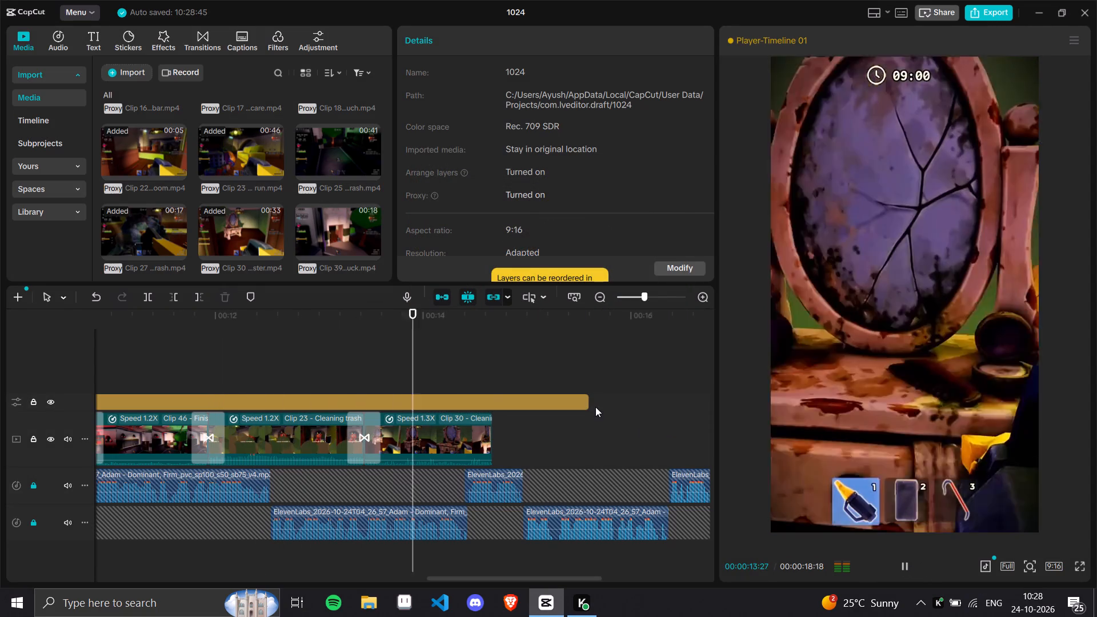
{"action": "left_click", "coordinate": [350, 322]}
{"action": "double_click", "coordinate": [364, 325]}
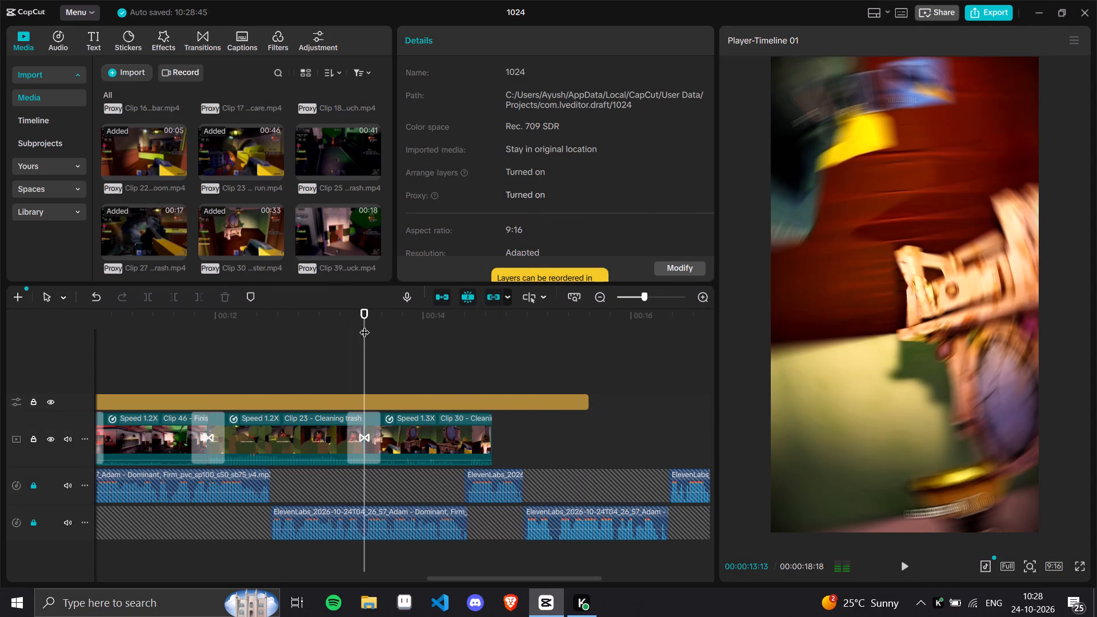
{"action": "left_click", "coordinate": [899, 568]}
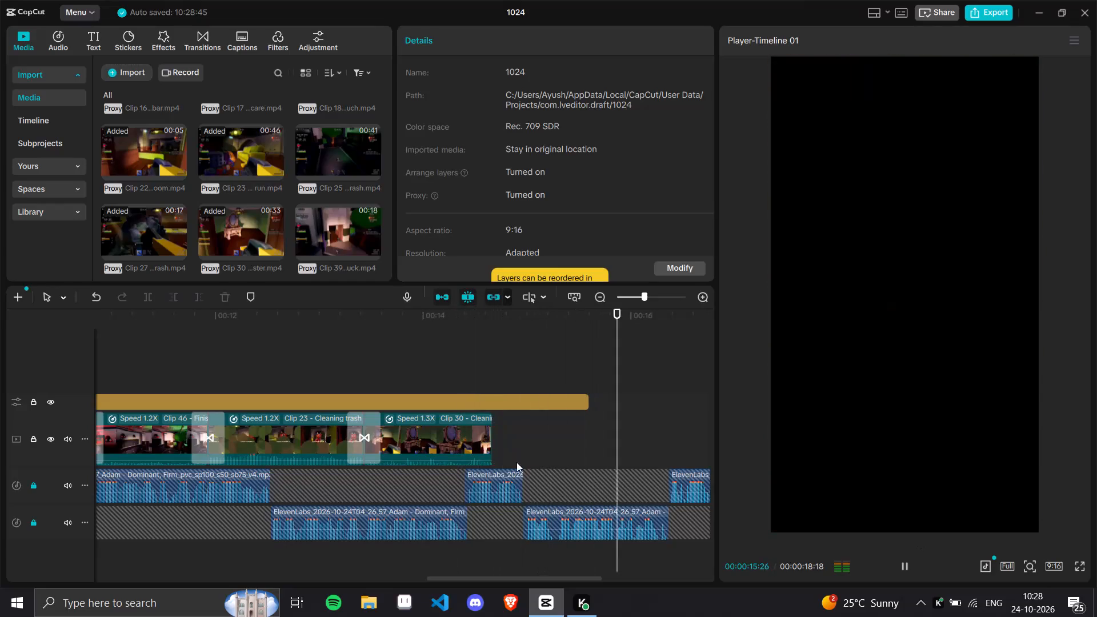
{"action": "left_click_drag", "start_coordinate": [480, 326], "coordinate": [493, 331]}
{"action": "left_click_drag", "start_coordinate": [474, 324], "coordinate": [463, 322]}
{"action": "left_click", "coordinate": [904, 568]}
{"action": "left_click", "coordinate": [904, 568]}
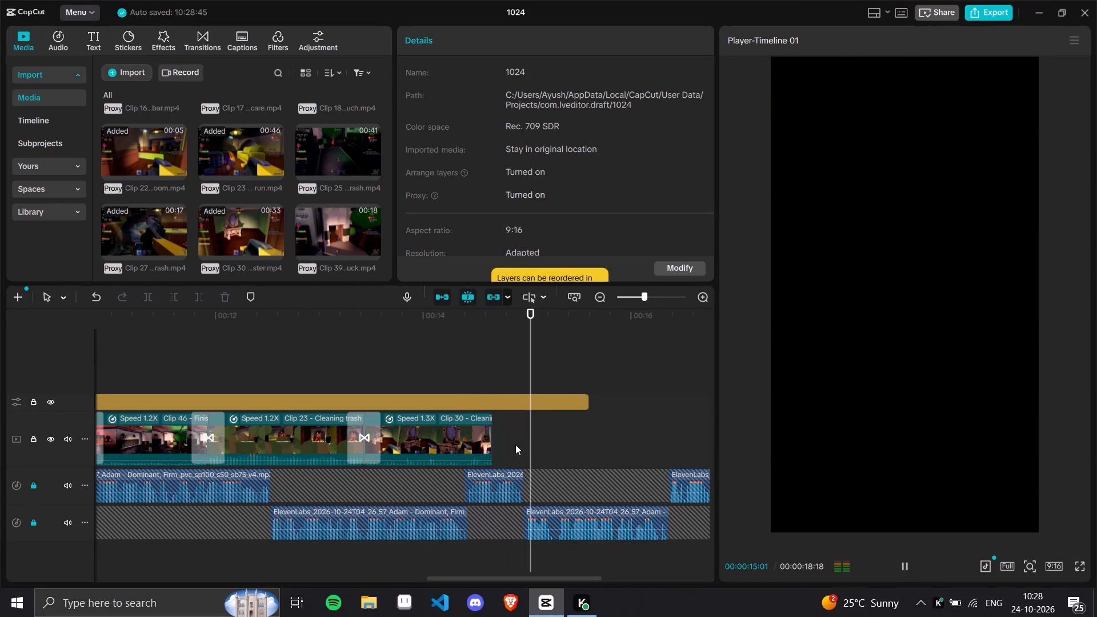
Extend the end of Clip 30 - Cleaning mirror to 00:00:14:29, where its voiceover line ends, and check playback there.
{"action": "left_click", "coordinate": [495, 434]}
{"action": "left_click", "coordinate": [482, 432]}
{"action": "left_click_drag", "start_coordinate": [494, 436], "coordinate": [523, 451]}
{"action": "left_click", "coordinate": [511, 326]}
{"action": "left_click", "coordinate": [522, 333]}
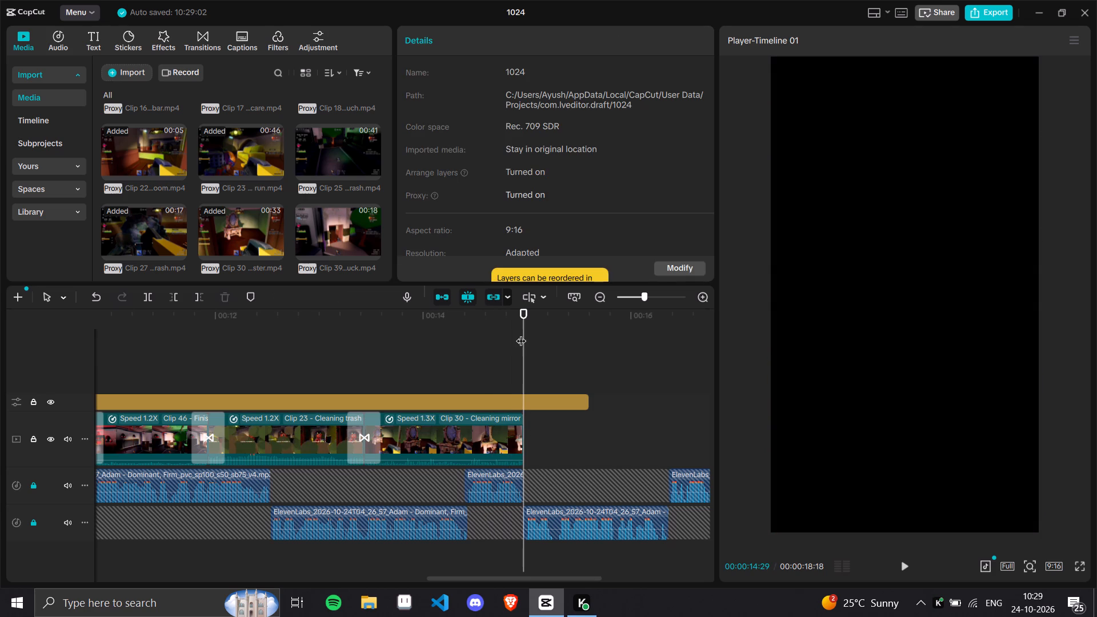
{"action": "left_click", "coordinate": [885, 569]}
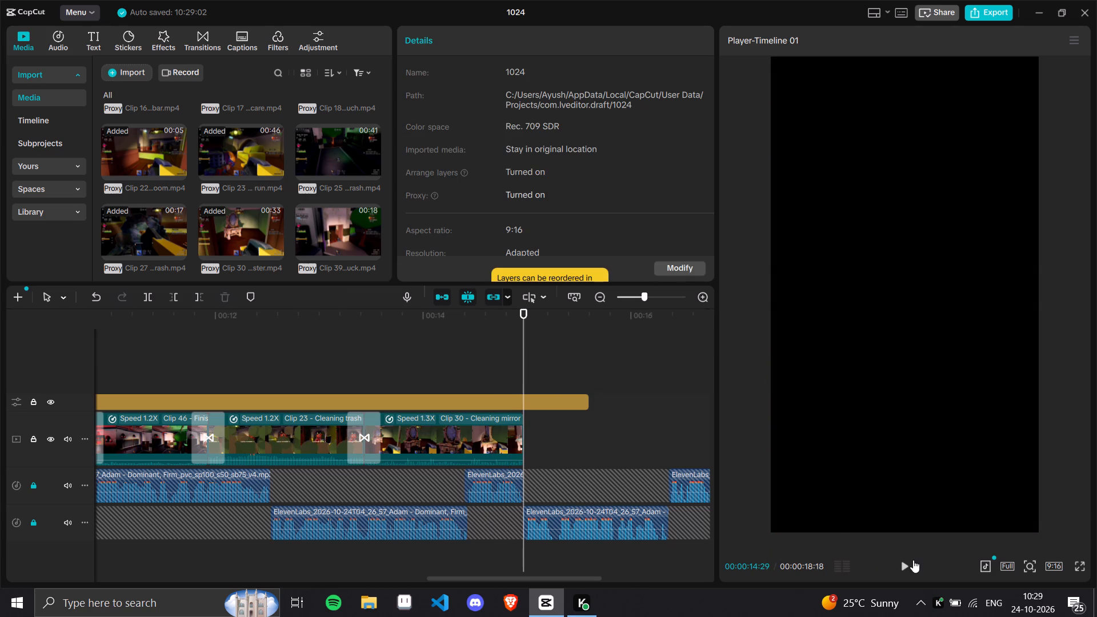
{"action": "left_click", "coordinate": [913, 560]}
Add Clip 52 - Jumpscare + cleaning kitchen to the main video track at 00:00:14:29, directly after Clip 30.
{"action": "left_click_drag", "start_coordinate": [515, 320], "coordinate": [528, 328]}
{"action": "left_click", "coordinate": [524, 325]}
{"action": "scroll", "coordinate": [292, 215], "scroll_direction": "down", "scroll_amount": 2}
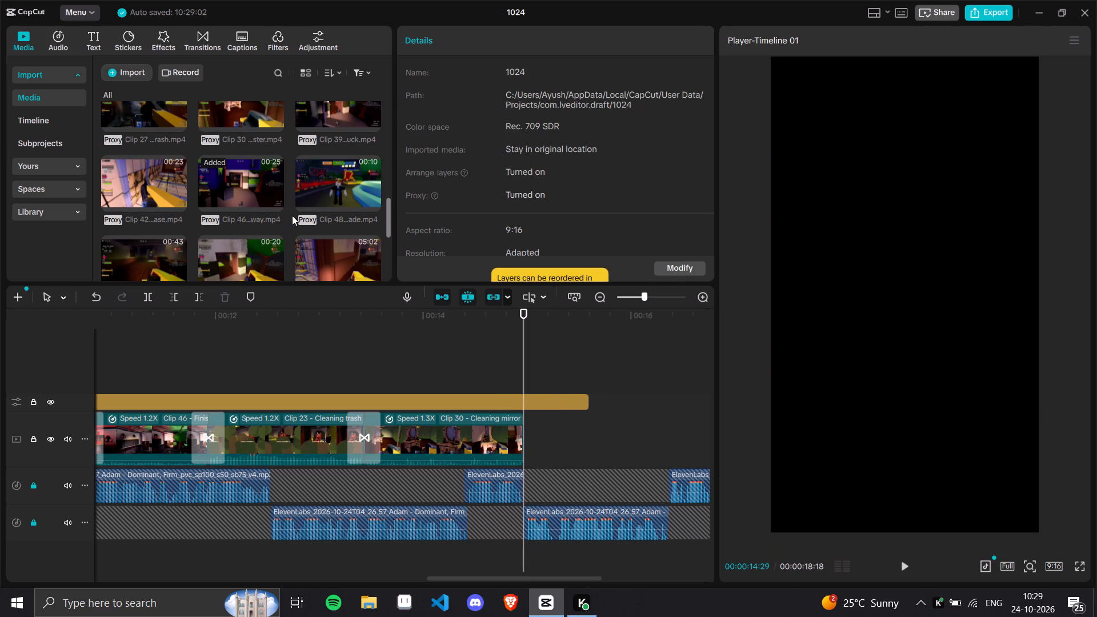
{"action": "scroll", "coordinate": [145, 198], "scroll_direction": "down", "scroll_amount": 1}
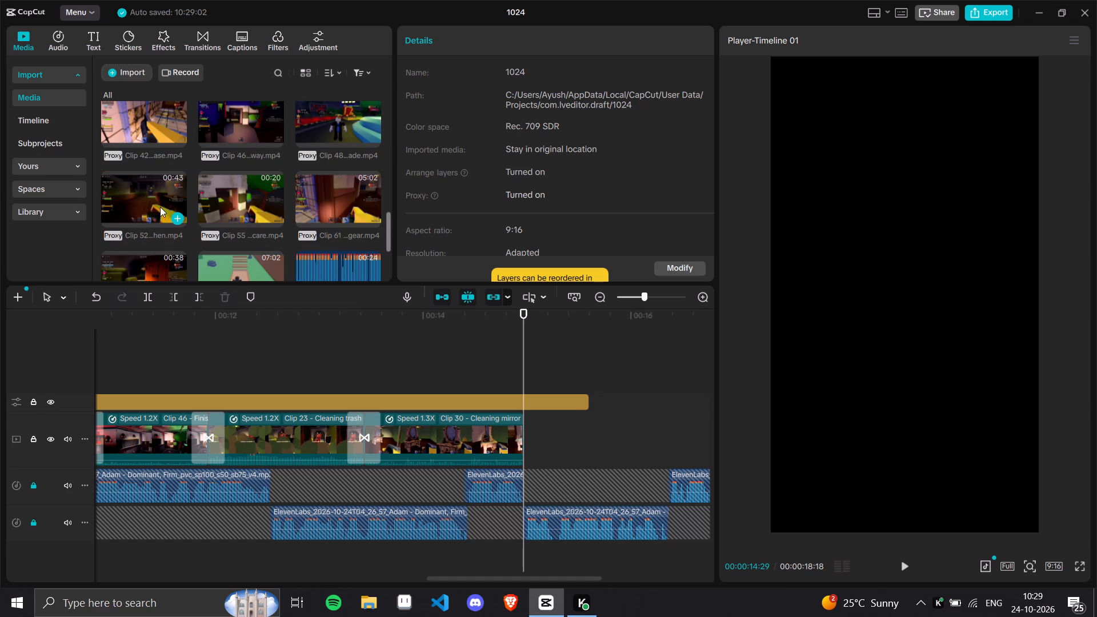
{"action": "left_click_drag", "start_coordinate": [157, 207], "coordinate": [535, 452]}
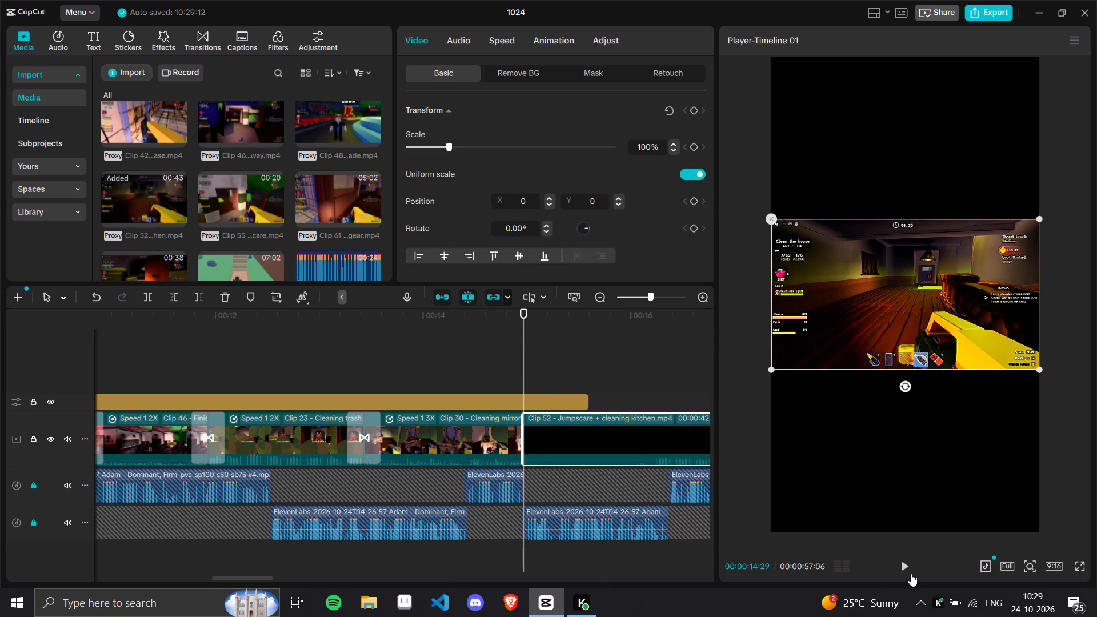
Preview the added Clip 52 - Jumpscare + cleaning kitchen and set its speed to 2.00x.
{"action": "left_click", "coordinate": [910, 573]}
{"action": "left_click", "coordinate": [912, 574]}
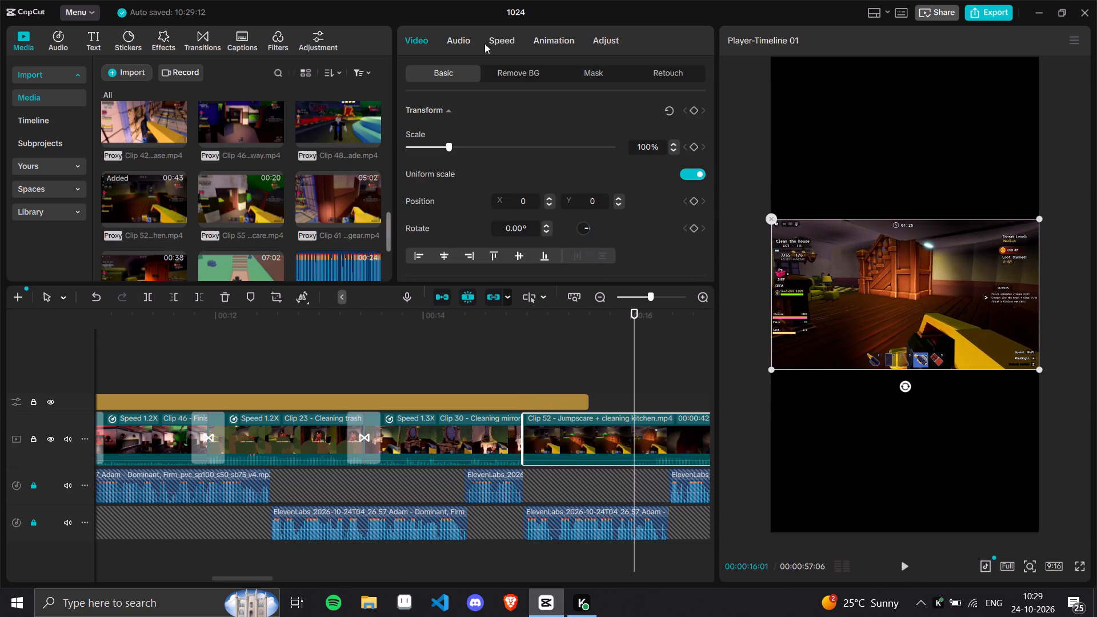
{"action": "left_click", "coordinate": [497, 42]}
{"action": "left_click", "coordinate": [502, 129]}
Trim the end of Clip 52 - Jumpscare + cleaning kitchen to 00:00:16:11, where its voiceover line ends, and play it back.
{"action": "left_click_drag", "start_coordinate": [638, 347], "coordinate": [539, 471]}
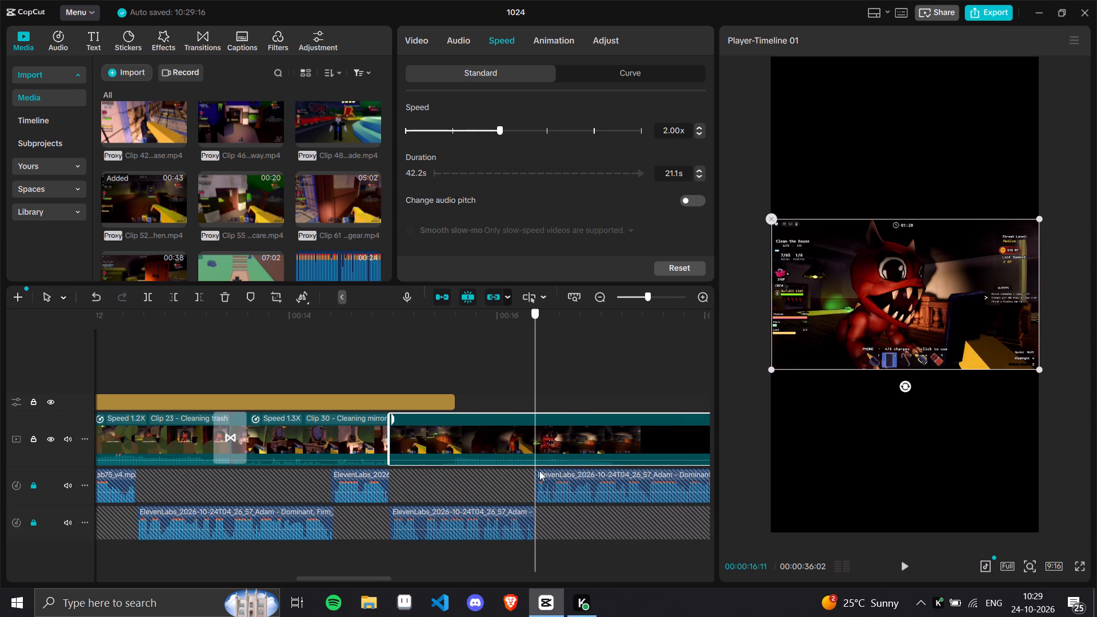
{"action": "left_click_drag", "start_coordinate": [539, 471], "coordinate": [539, 471]}
{"action": "left_click", "coordinate": [198, 298]}
{"action": "left_click", "coordinate": [396, 328]}
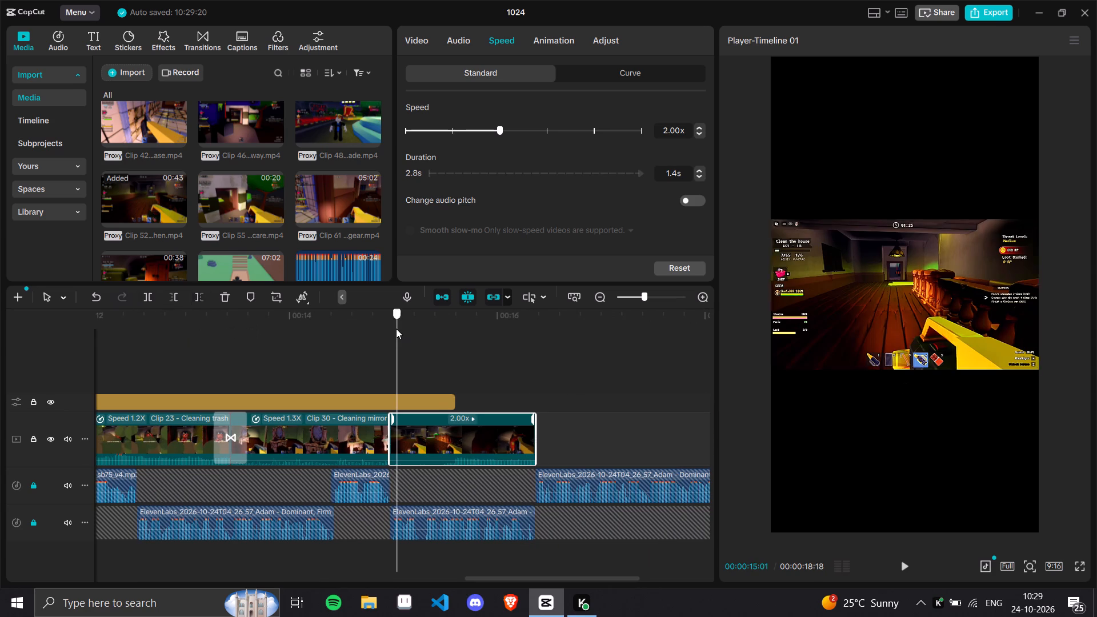
{"action": "left_click", "coordinate": [910, 565]}
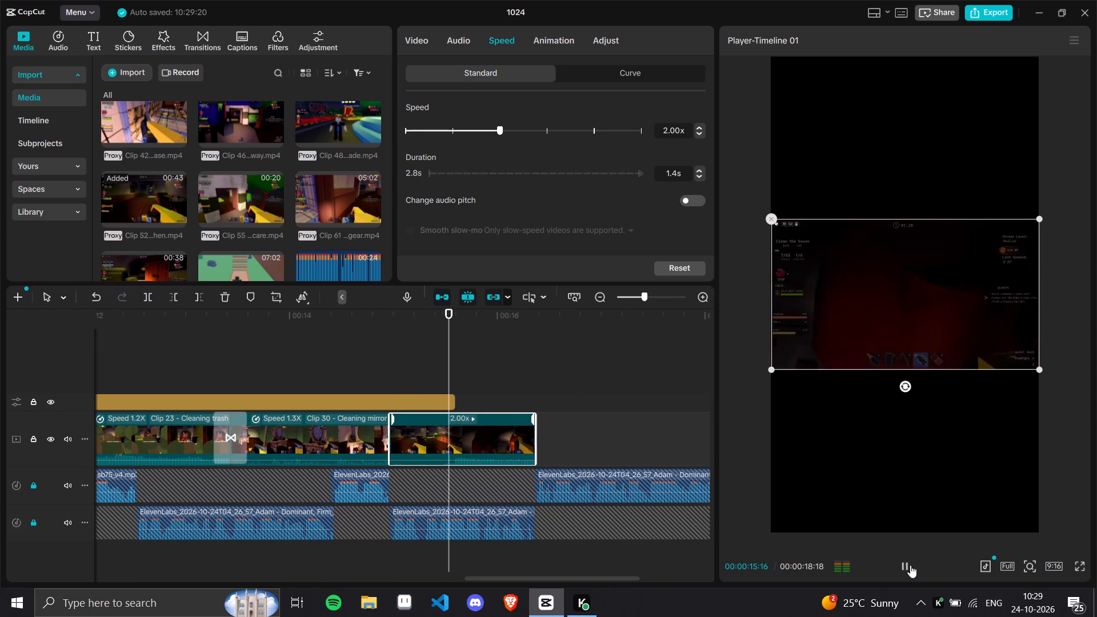
Add Clip 63 to the main video track at 00:00:16:11, directly after Clip 52, and set its speed to 2.00x.
{"action": "scroll", "coordinate": [274, 229], "scroll_direction": "down", "scroll_amount": 2}
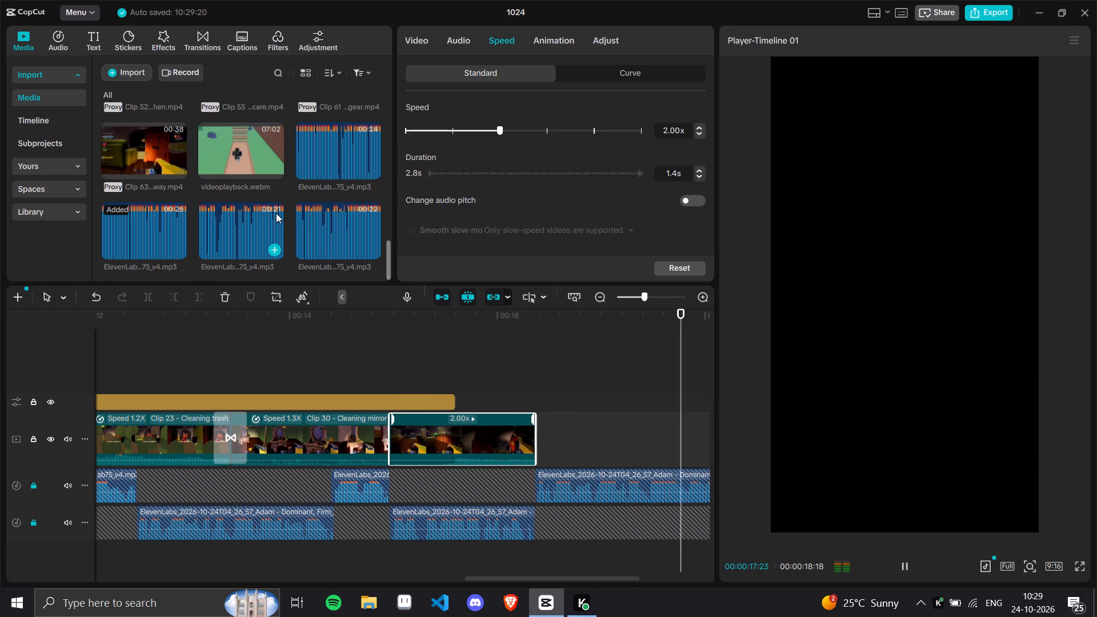
{"action": "scroll", "coordinate": [205, 181], "scroll_direction": "up", "scroll_amount": 1}
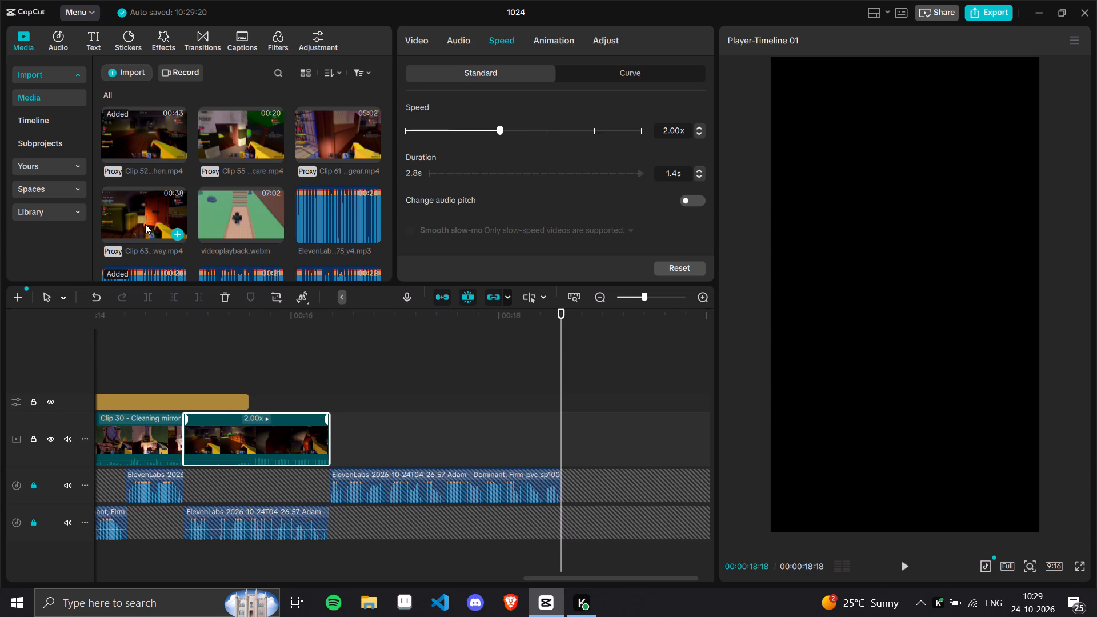
{"action": "left_click_drag", "start_coordinate": [145, 224], "coordinate": [333, 437]}
{"action": "left_click_drag", "start_coordinate": [319, 320], "coordinate": [329, 325]}
{"action": "left_click", "coordinate": [497, 38]}
{"action": "left_click", "coordinate": [499, 126]}
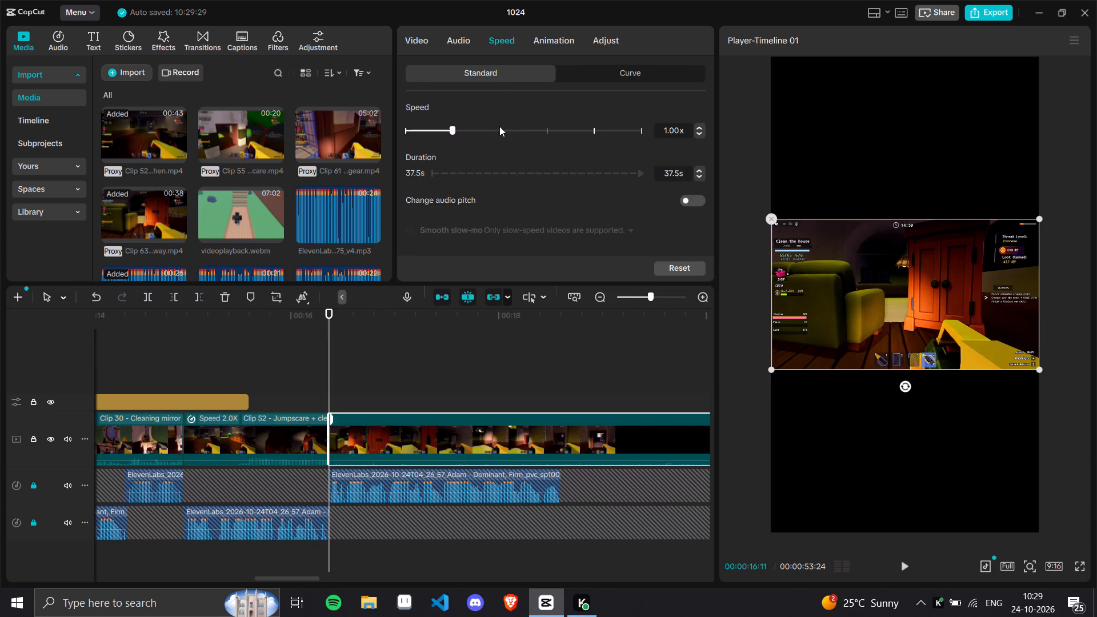
Preview Clip 63 against the voiceover and trim its end to 00:00:18:18, where the last voiceover line ends.
{"action": "left_click", "coordinate": [904, 558]}
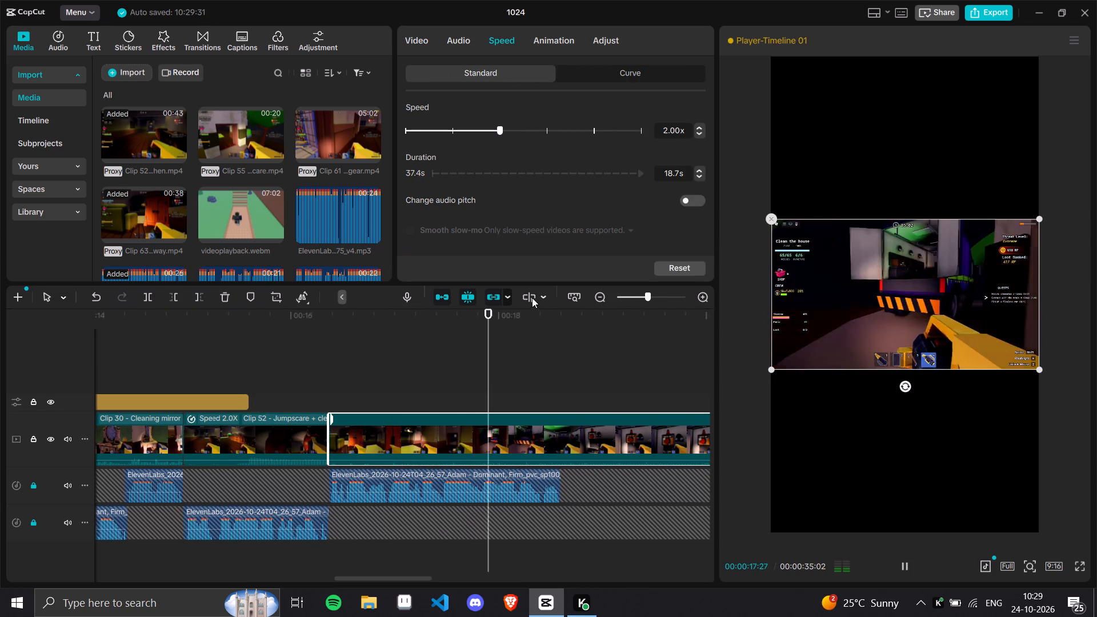
{"action": "left_click_drag", "start_coordinate": [555, 326], "coordinate": [259, 349]}
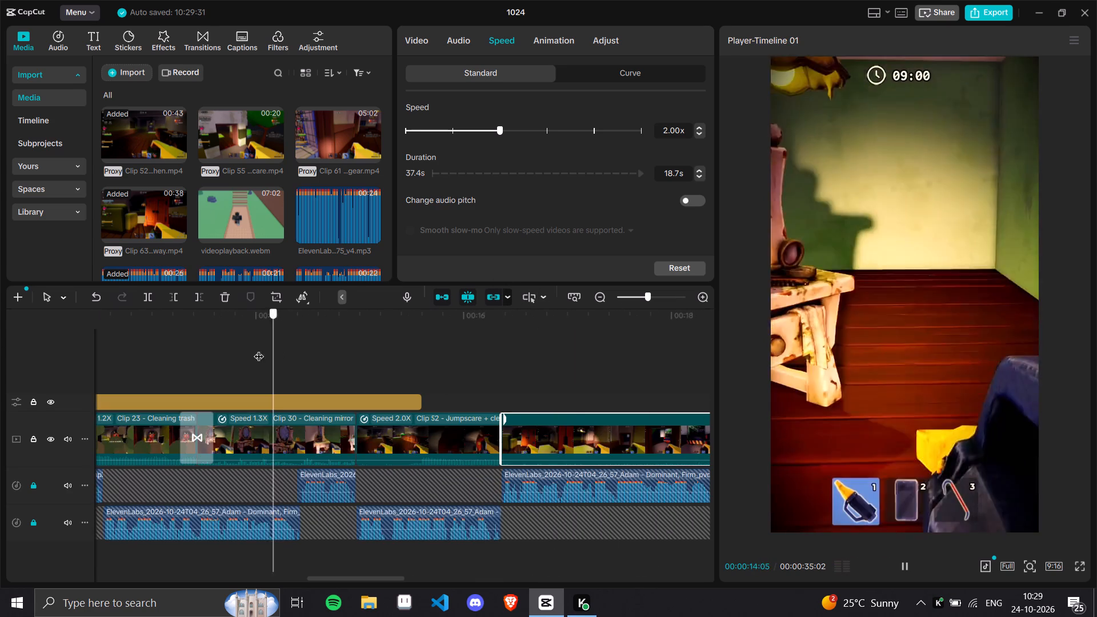
{"action": "left_click_drag", "start_coordinate": [259, 349], "coordinate": [78, 420]}
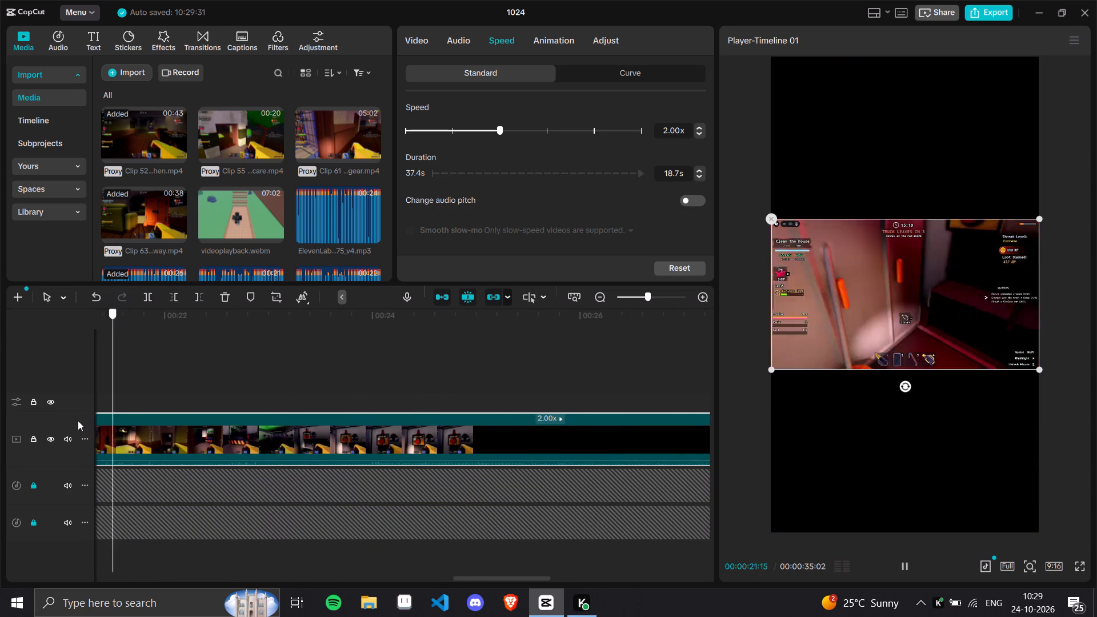
{"action": "left_click_drag", "start_coordinate": [78, 420], "coordinate": [242, 434]}
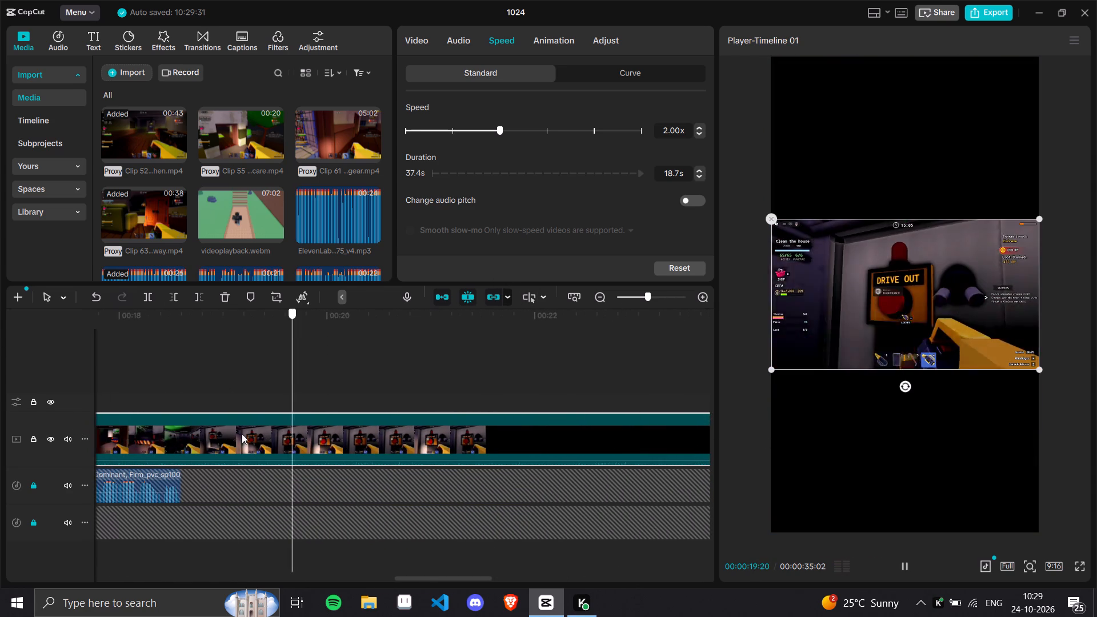
{"action": "left_click_drag", "start_coordinate": [242, 434], "coordinate": [239, 433]}
{"action": "left_click", "coordinate": [194, 302]}
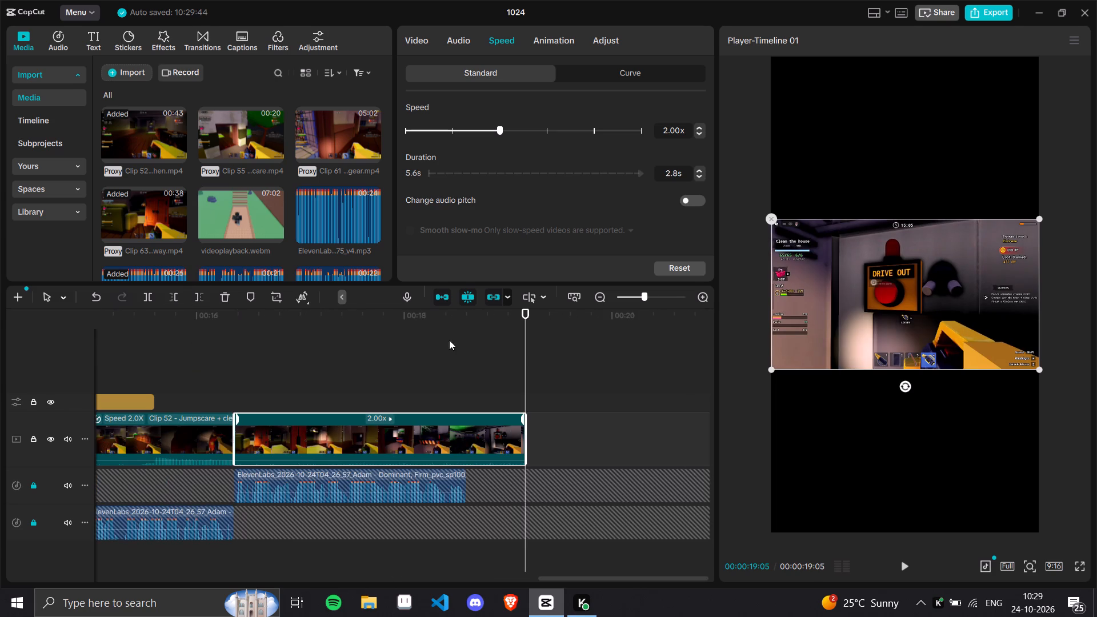
{"action": "left_click", "coordinate": [465, 320]}
{"action": "left_click", "coordinate": [198, 299]}
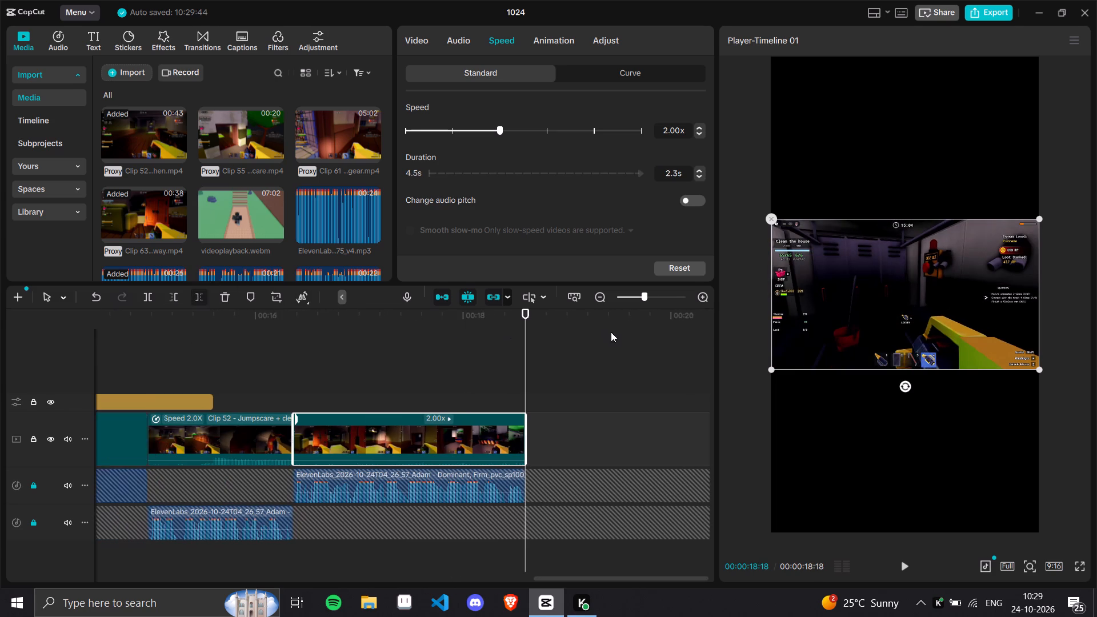
Extend the end of the second Adjust1 layer to 00:00:18:18, matching the end of Clip 63.
{"action": "left_click_drag", "start_coordinate": [648, 299], "coordinate": [634, 301]}
{"action": "left_click", "coordinate": [336, 401]}
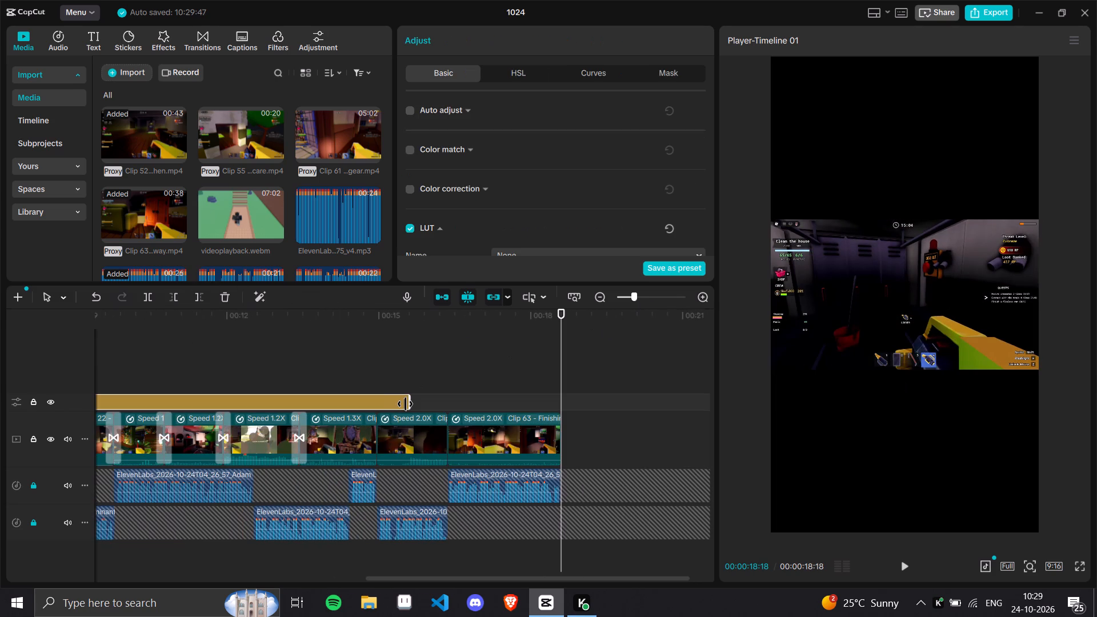
{"action": "left_click_drag", "start_coordinate": [406, 404], "coordinate": [556, 416]}
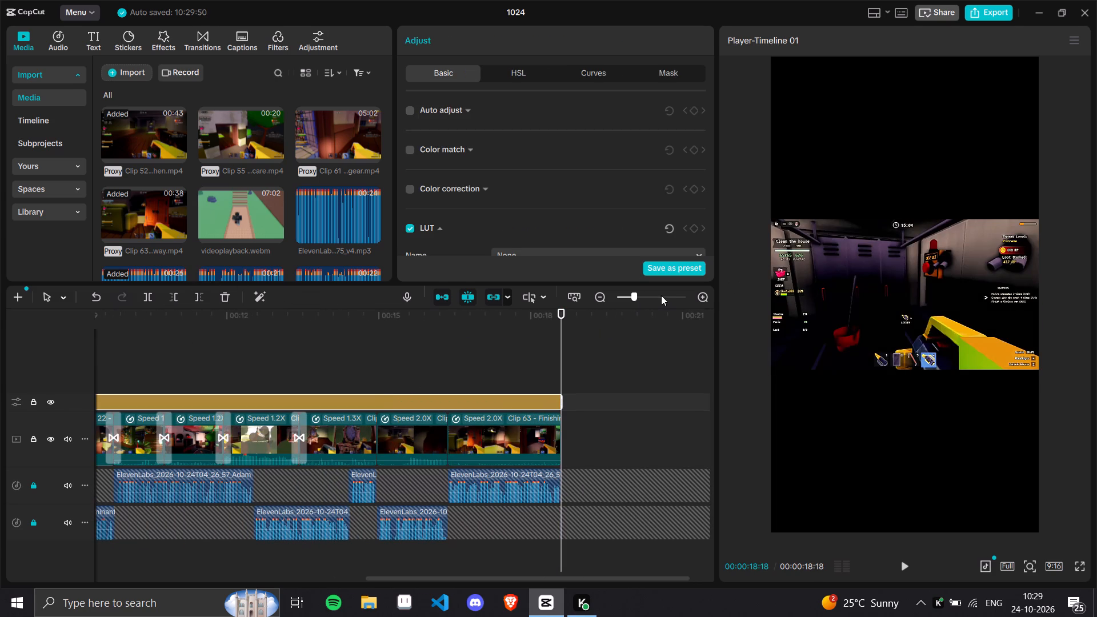
Extend the second Adjust1 layer's start back to the end of the first Adjust1 layer and lock the adjustment track.
{"action": "left_click_drag", "start_coordinate": [639, 297], "coordinate": [628, 294]}
{"action": "left_click", "coordinate": [176, 398]}
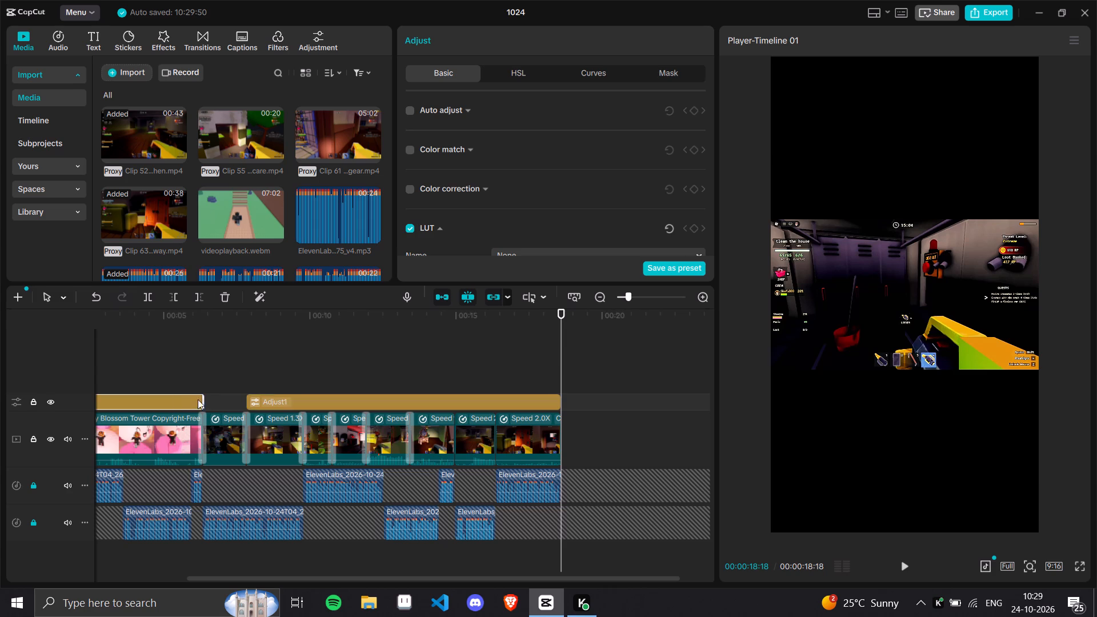
{"action": "left_click", "coordinate": [251, 402]}
{"action": "left_click_drag", "start_coordinate": [243, 403], "coordinate": [199, 407]}
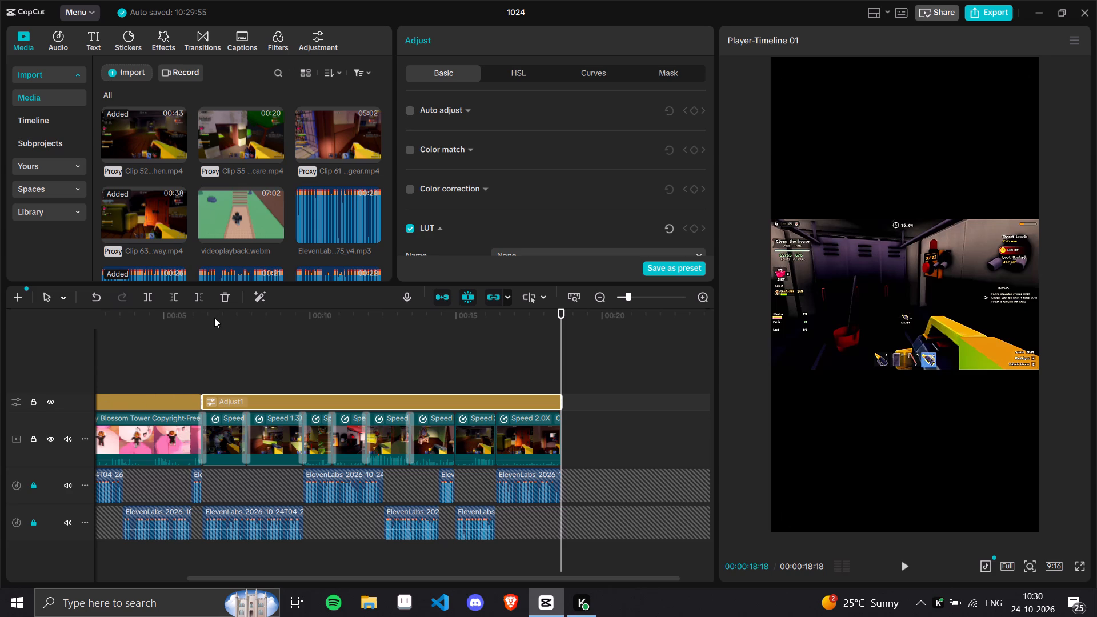
{"action": "left_click_drag", "start_coordinate": [214, 318], "coordinate": [318, 412]}
{"action": "left_click", "coordinate": [35, 402]}
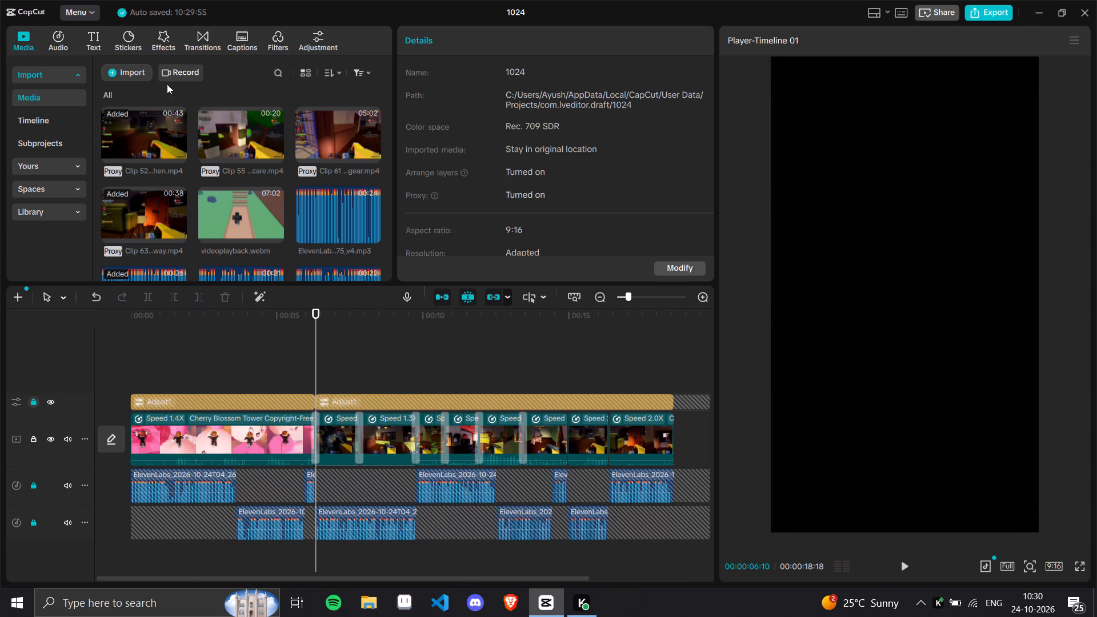
Add a Black Fade transition between Clip 52 and Clip 63, set its duration to 0.3s and apply it to all clips.
{"action": "left_click", "coordinate": [135, 39]}
{"action": "left_click", "coordinate": [161, 47]}
{"action": "left_click", "coordinate": [189, 29]}
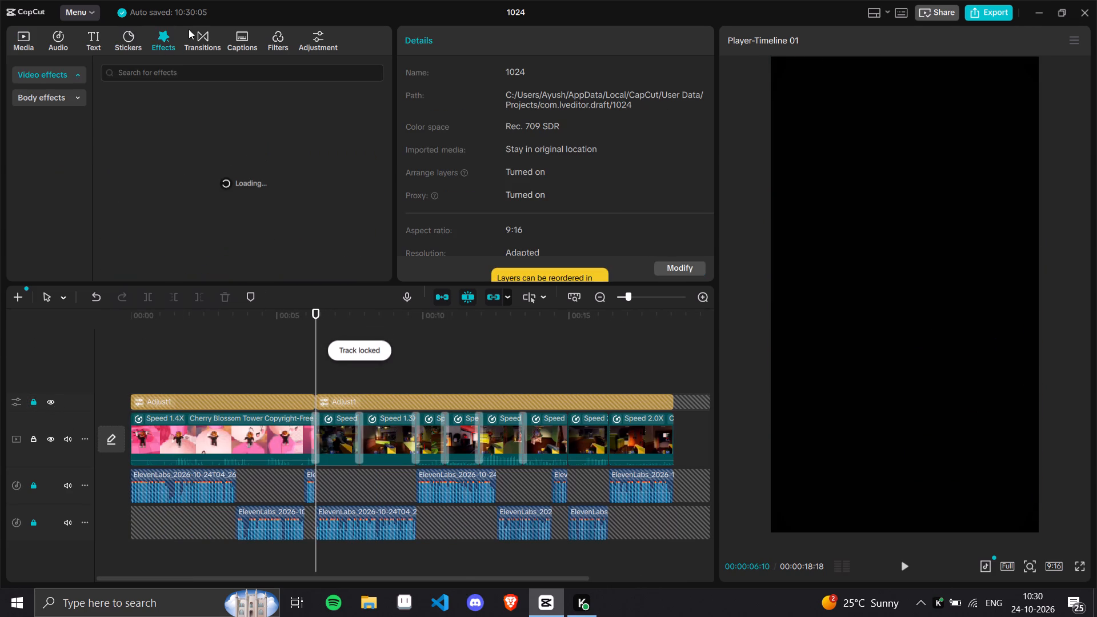
{"action": "left_click_drag", "start_coordinate": [111, 153], "coordinate": [603, 435]}
{"action": "left_click", "coordinate": [696, 145]}
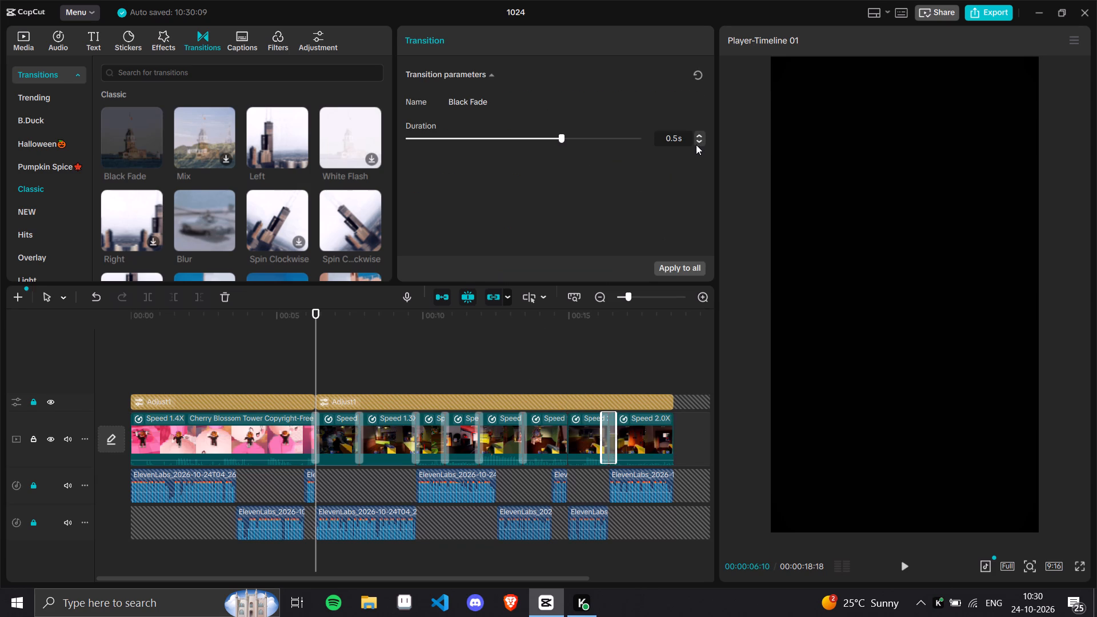
{"action": "left_click", "coordinate": [699, 142]}
{"action": "left_click", "coordinate": [676, 262]}
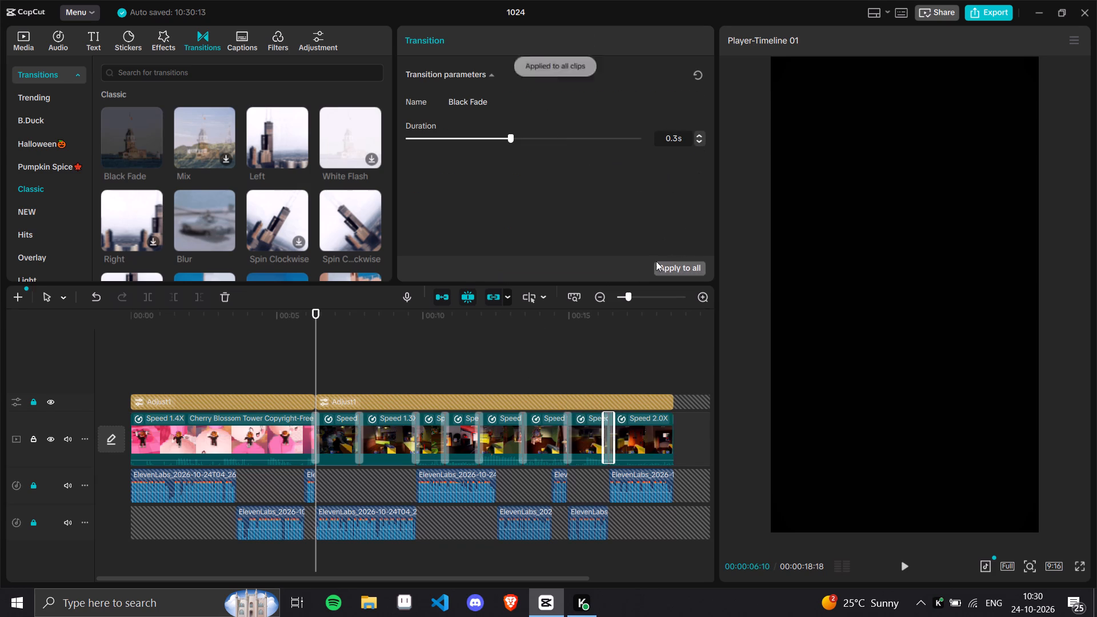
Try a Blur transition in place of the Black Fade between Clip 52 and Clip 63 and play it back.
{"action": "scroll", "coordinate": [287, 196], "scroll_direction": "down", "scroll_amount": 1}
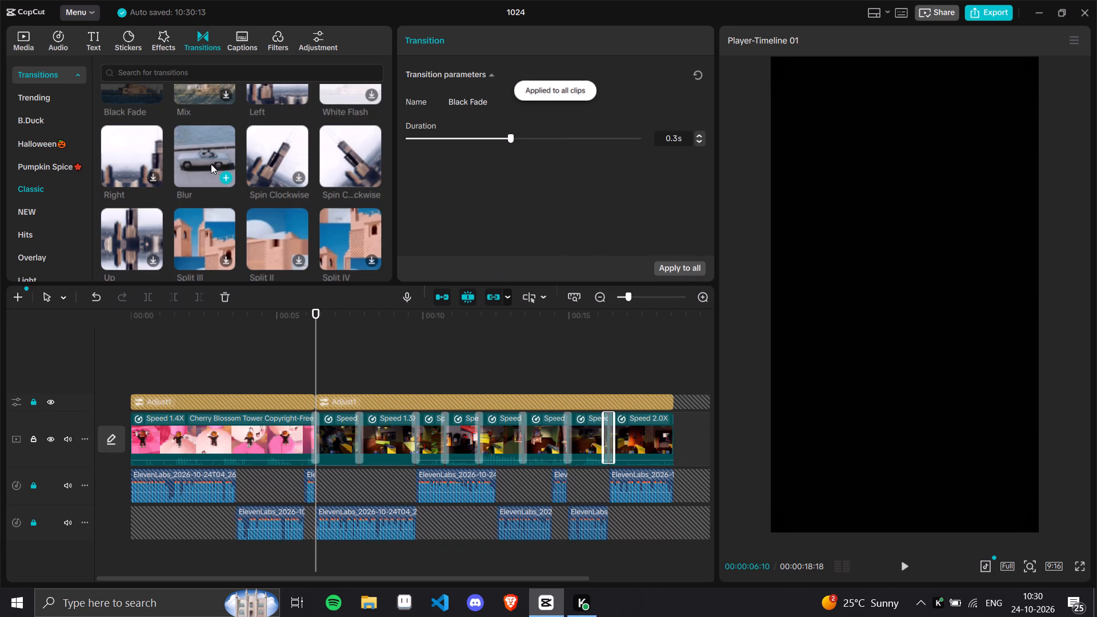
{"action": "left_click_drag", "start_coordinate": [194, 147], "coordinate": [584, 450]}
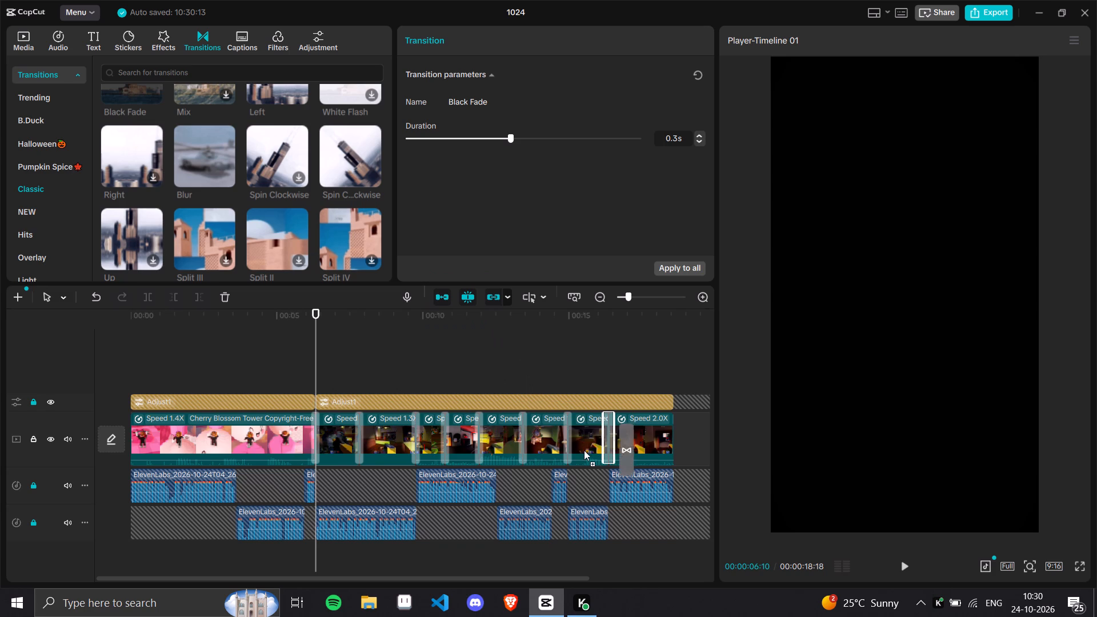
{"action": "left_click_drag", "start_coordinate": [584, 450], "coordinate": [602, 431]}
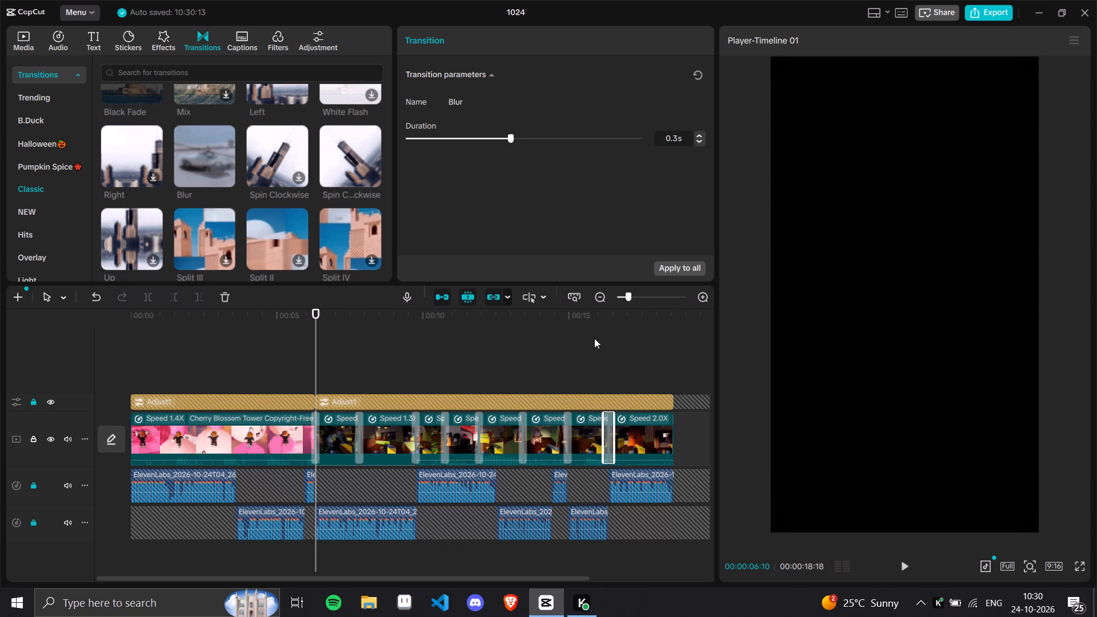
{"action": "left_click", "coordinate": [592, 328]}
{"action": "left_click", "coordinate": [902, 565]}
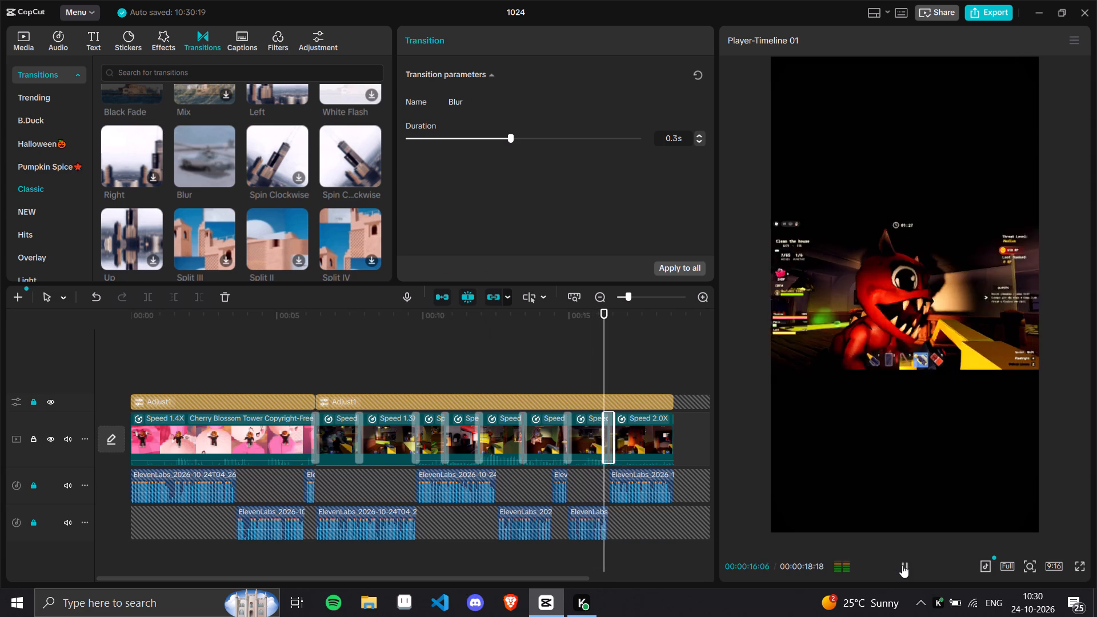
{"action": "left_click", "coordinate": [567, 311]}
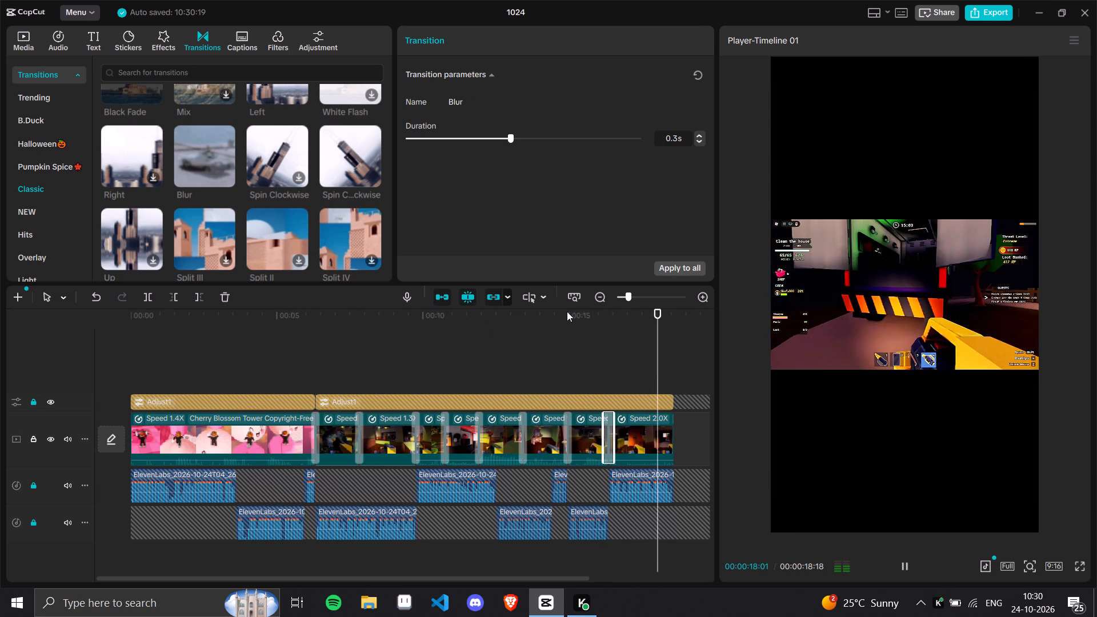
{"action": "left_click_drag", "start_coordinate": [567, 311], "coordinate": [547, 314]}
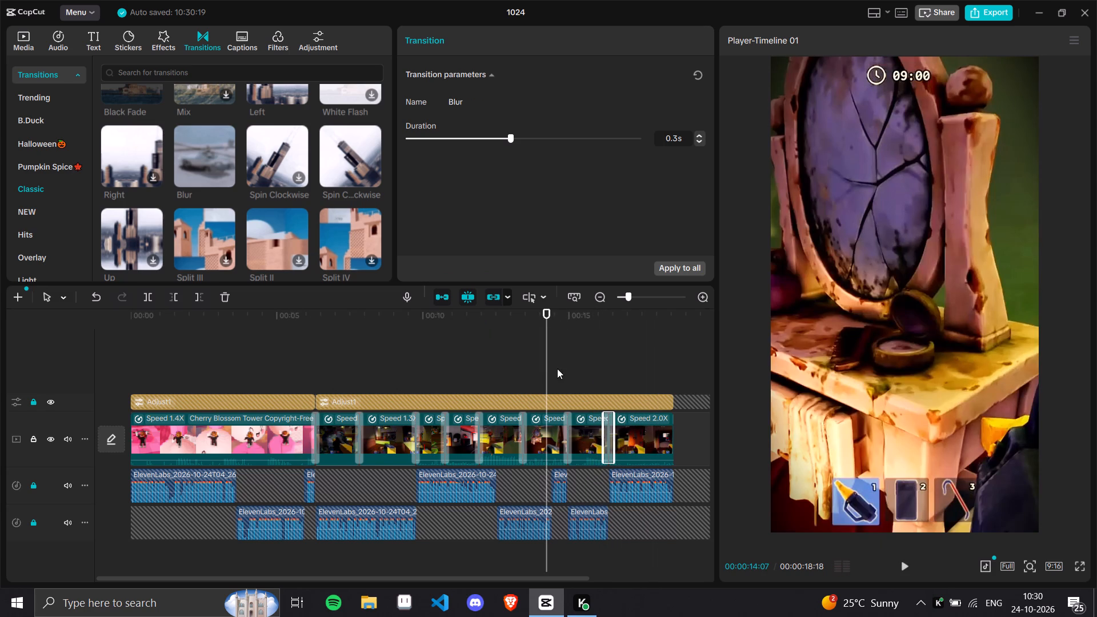
Put Black Fade on the cut between Clip 52 and Clip 63, set it to 0.2s, apply it to all clips and preview it.
{"action": "scroll", "coordinate": [174, 169], "scroll_direction": "up", "scroll_amount": 4}
{"action": "left_click_drag", "start_coordinate": [122, 132], "coordinate": [610, 446]}
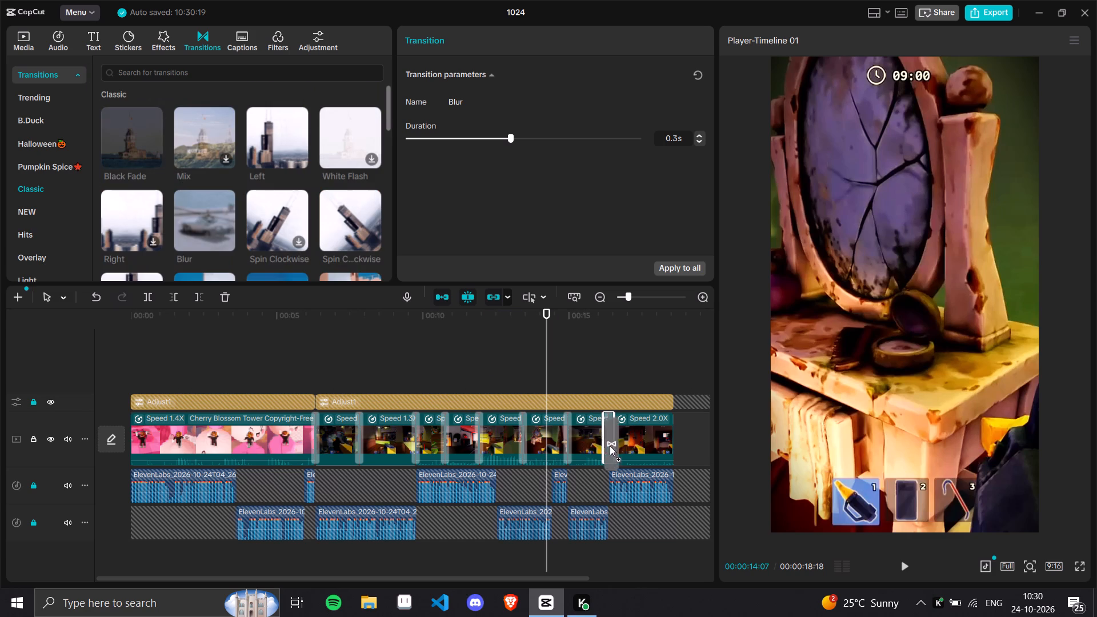
{"action": "left_click_drag", "start_coordinate": [610, 446], "coordinate": [611, 446]}
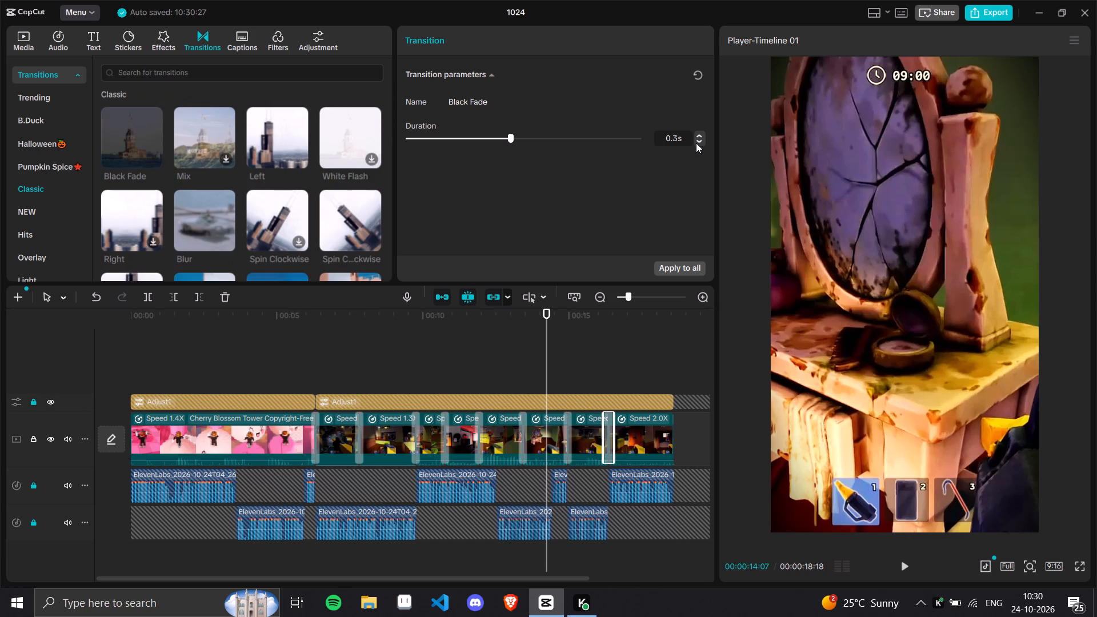
{"action": "left_click", "coordinate": [696, 143]}
{"action": "left_click", "coordinate": [675, 271]}
{"action": "left_click_drag", "start_coordinate": [598, 327], "coordinate": [604, 331]}
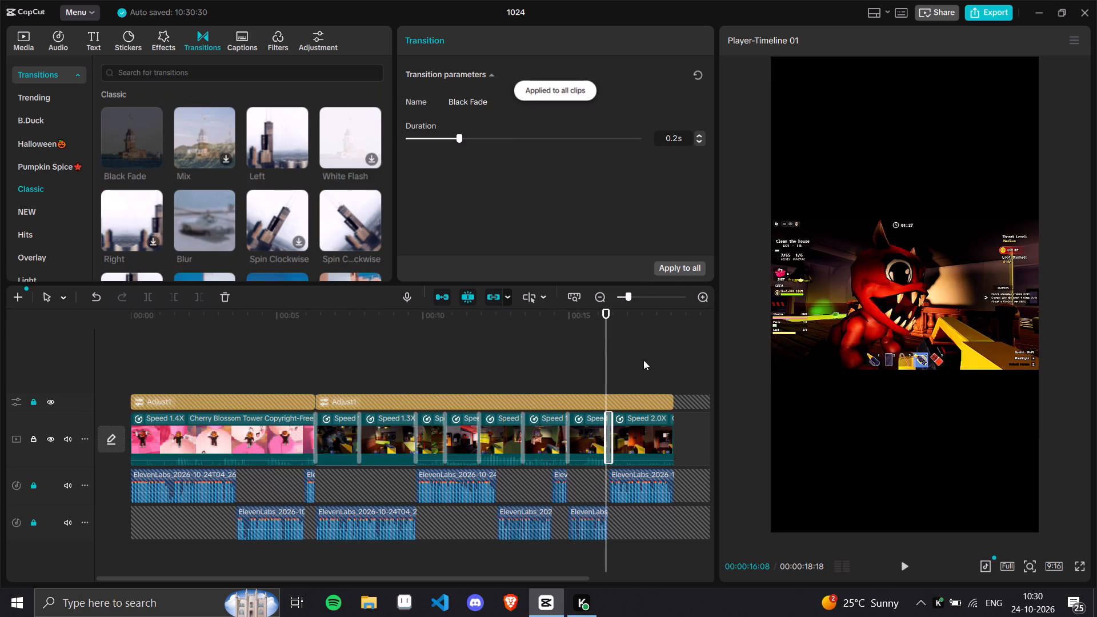
{"action": "left_click", "coordinate": [904, 568]}
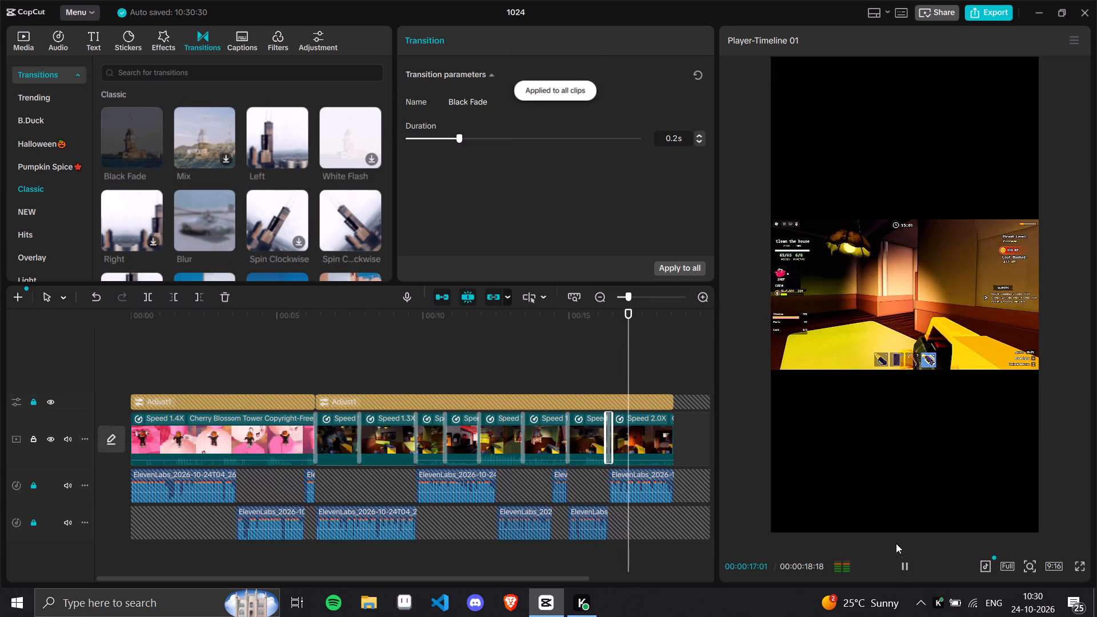
Select all main-track clips except the opening Cherry Blossom Tower clip and set their uniform scale to 316%.
{"action": "left_click", "coordinate": [586, 441]}
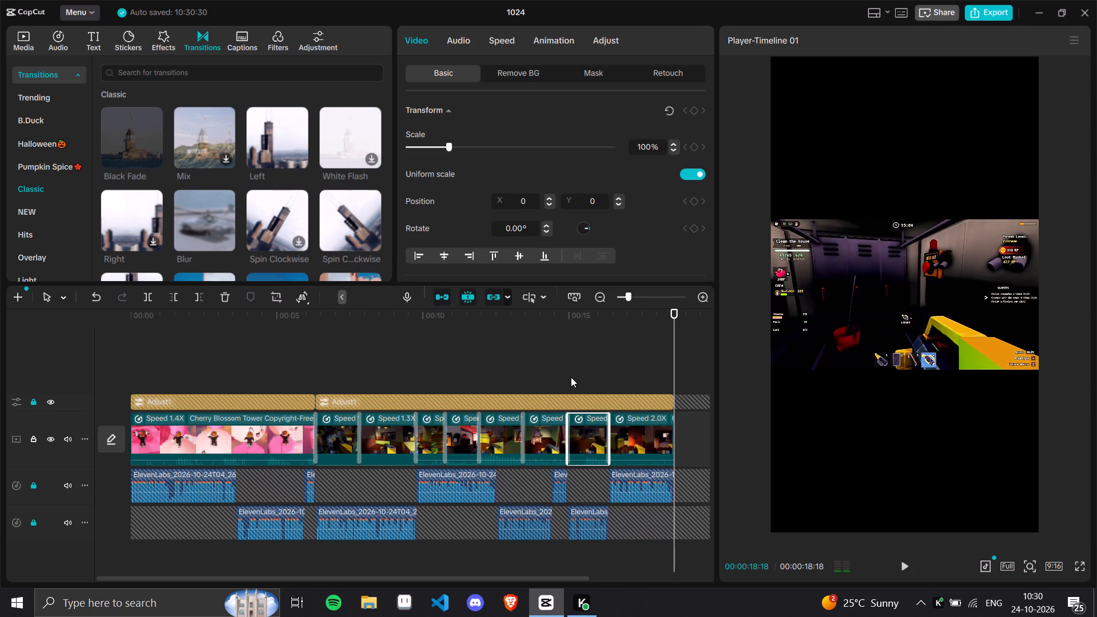
{"action": "left_click", "coordinate": [544, 439]}
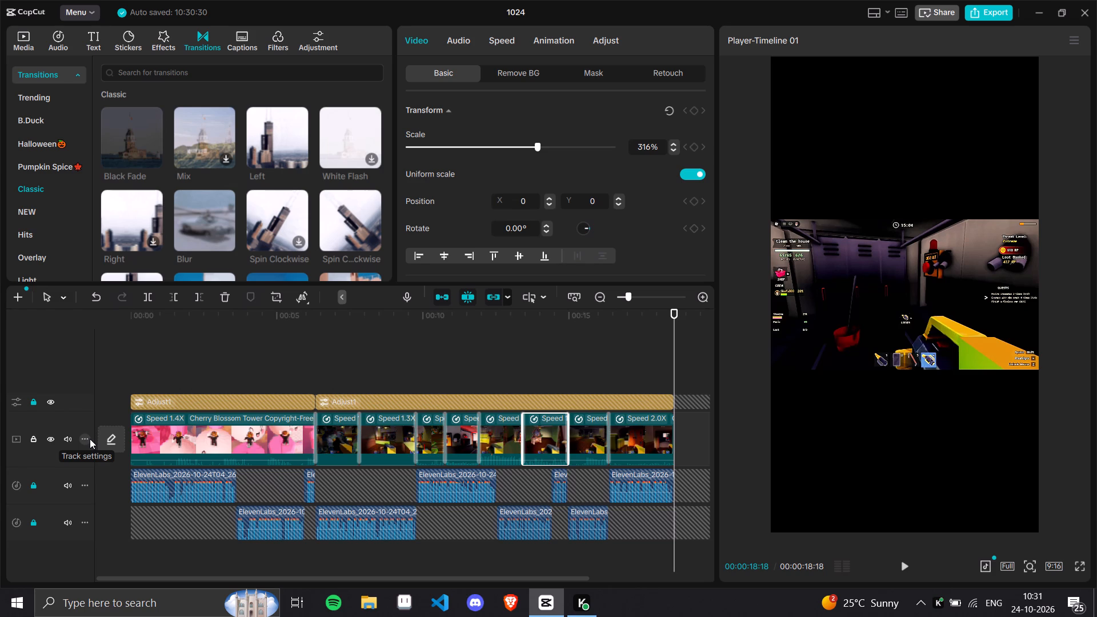
{"action": "left_click", "coordinate": [539, 312]}
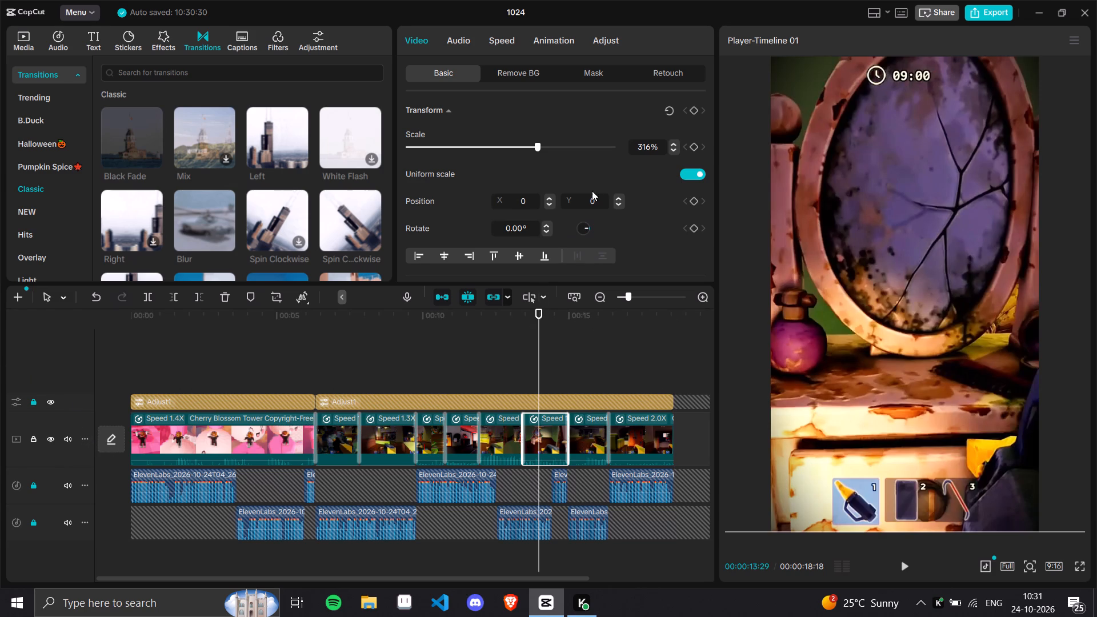
{"action": "key", "text": "ctrl+a"}
{"action": "left_click", "coordinate": [266, 424], "text": "ctrl"}
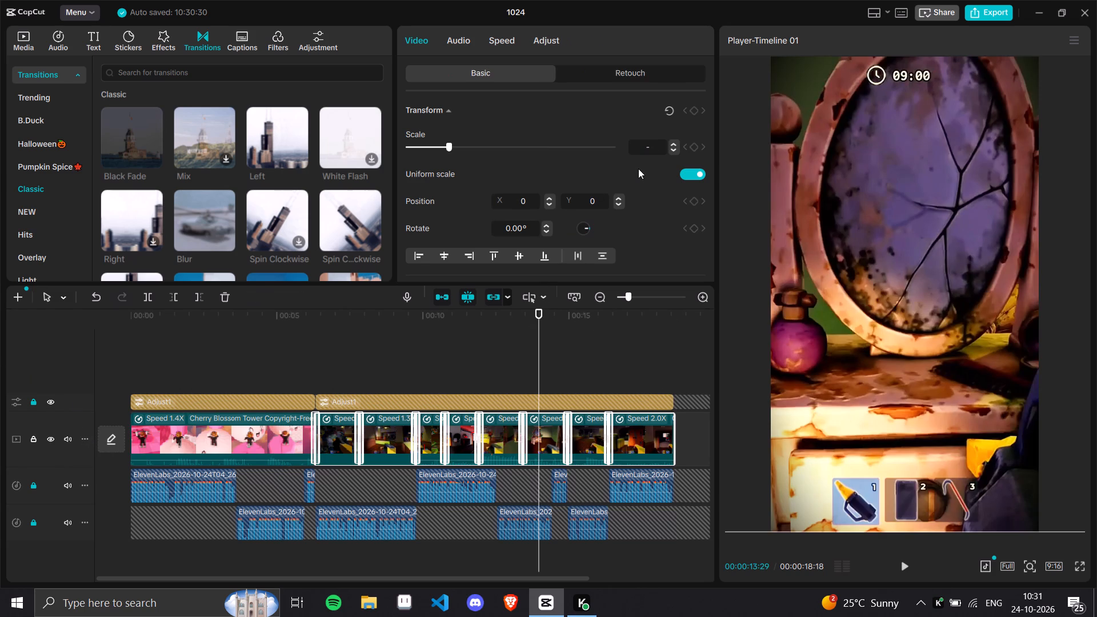
{"action": "left_click", "coordinate": [647, 146]}
{"action": "type", "text": "315"}
{"action": "key", "text": "BackSpace"}
{"action": "key", "text": "6"}
{"action": "key", "text": "Return"}
Export the project as a video named XSDSVS2, keeping the existing resolution, bit rate, codec, format and frame rate settings.
{"action": "left_click", "coordinate": [985, 5]}
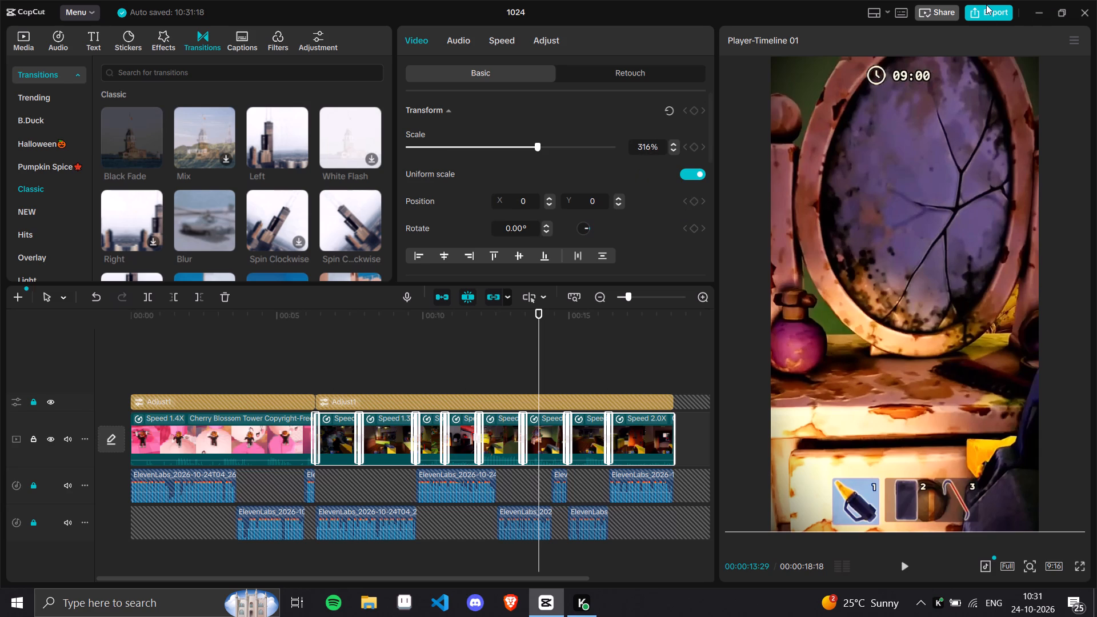
{"action": "left_click", "coordinate": [987, 16]}
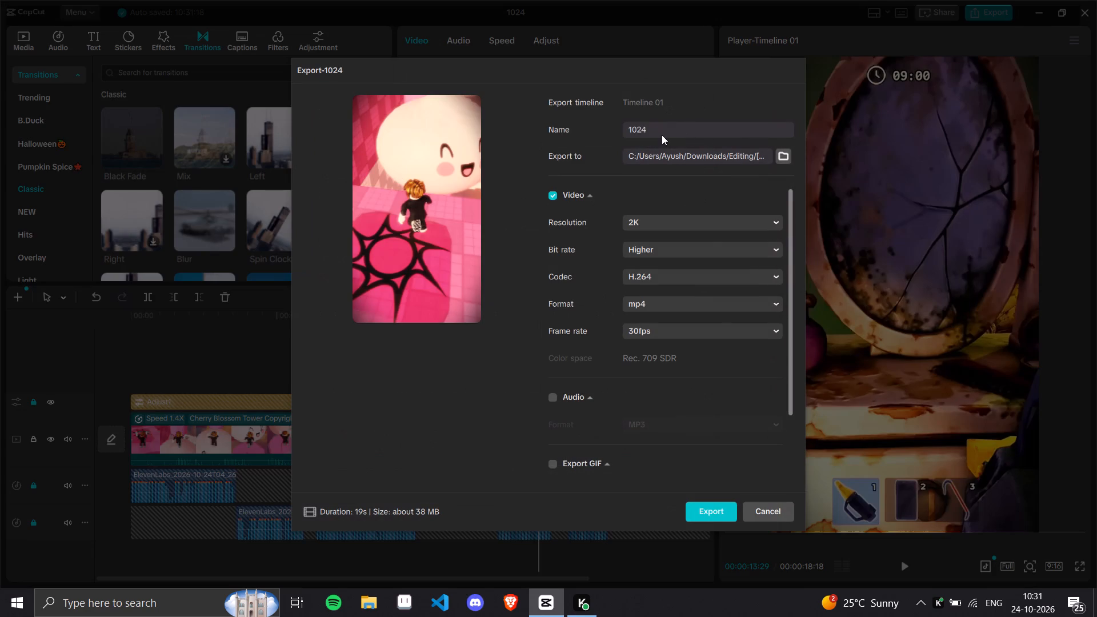
{"action": "left_click_drag", "start_coordinate": [662, 134], "coordinate": [582, 136]}
{"action": "key", "text": "super+v"}
{"action": "scroll", "coordinate": [474, 223], "scroll_direction": "down", "scroll_amount": 4}
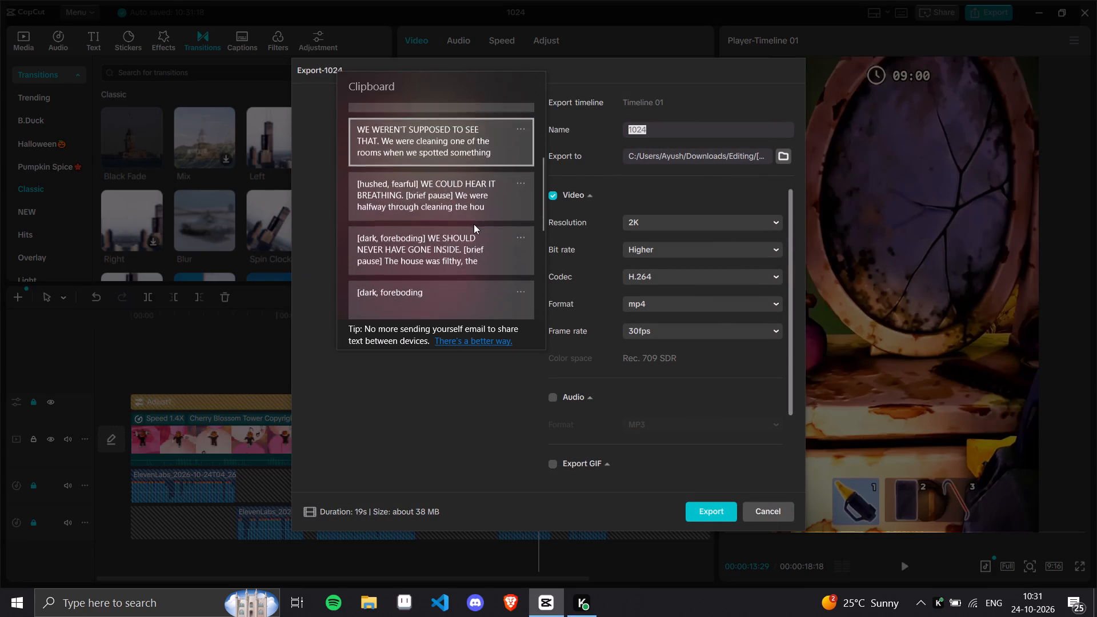
{"action": "scroll", "coordinate": [474, 224], "scroll_direction": "down", "scroll_amount": 2}
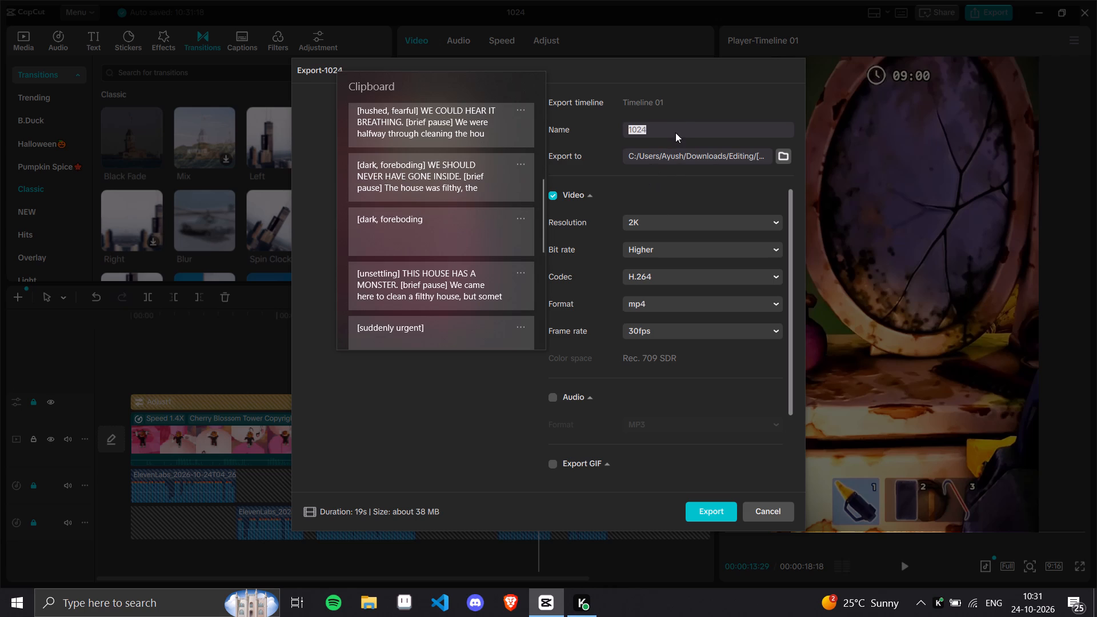
{"action": "key", "text": "x"}
{"action": "key", "text": "s"}
{"action": "key", "text": "d"}
{"action": "type", "text": "SV"}
{"action": "key", "text": "s"}
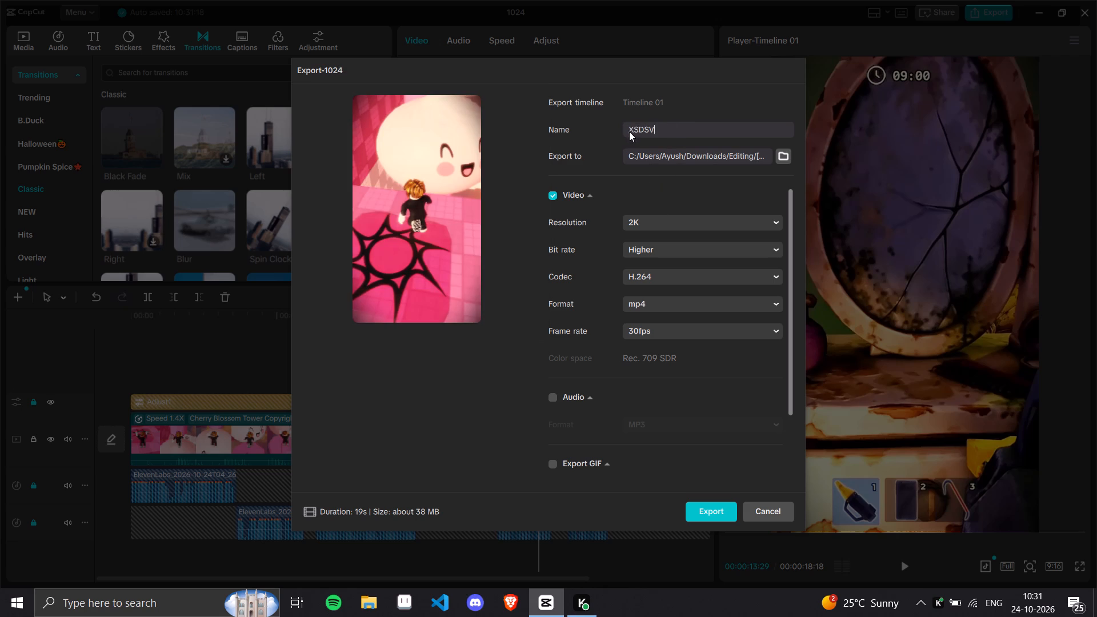
{"action": "key", "text": "2"}
{"action": "key", "text": "Tab"}
{"action": "left_click", "coordinate": [726, 511]}
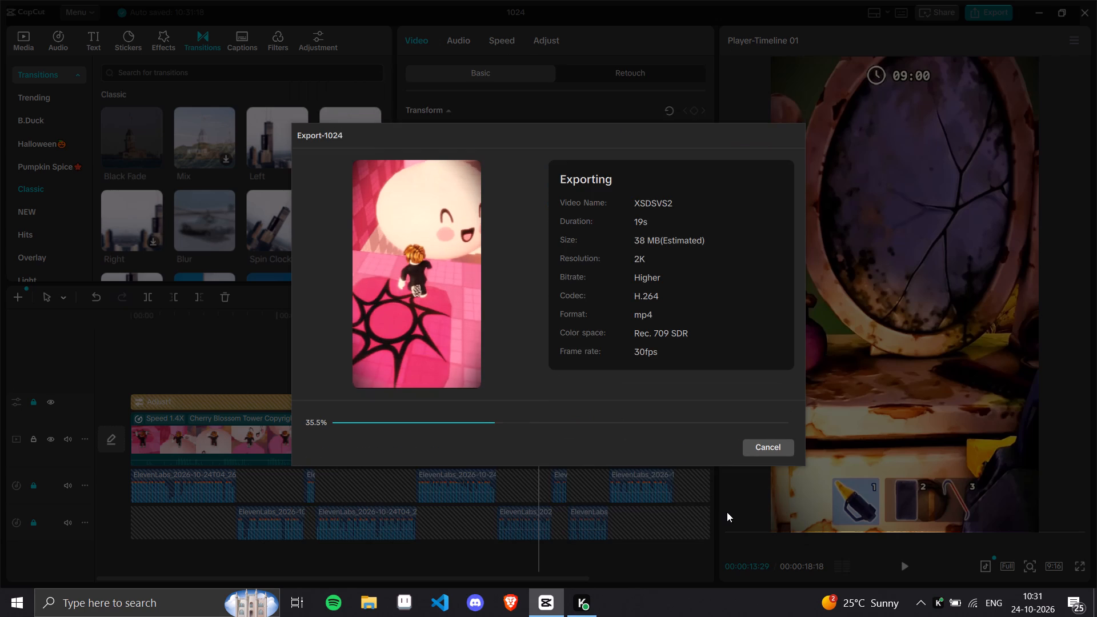
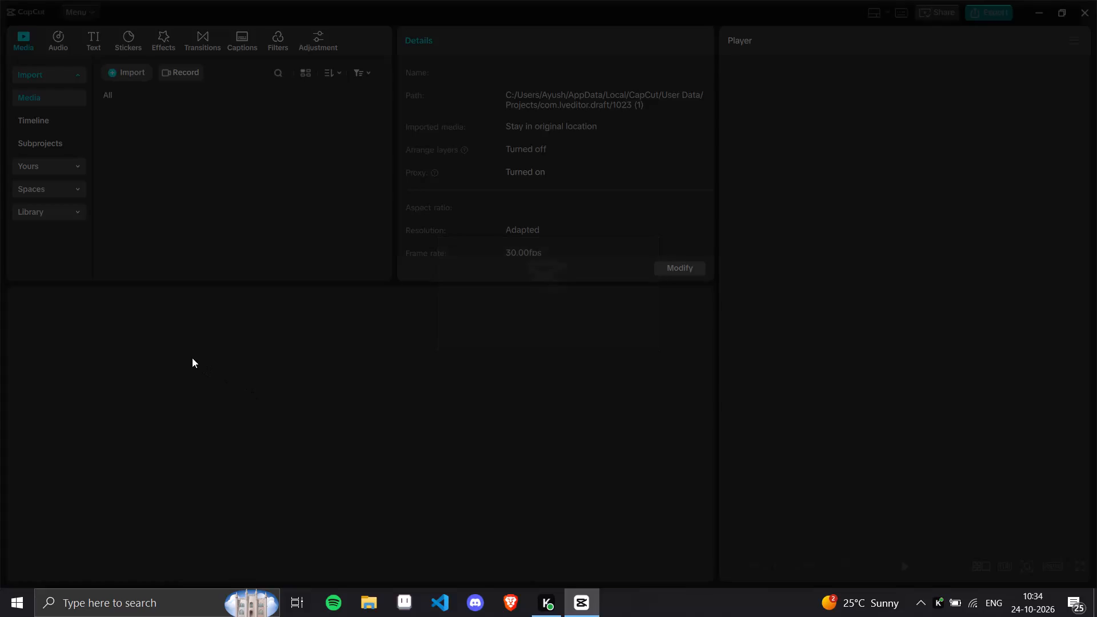
Undo the compound clip on the timeline of project 1023 (1), splitting it back into its separate tracks.
{"action": "left_click", "coordinate": [214, 438]}
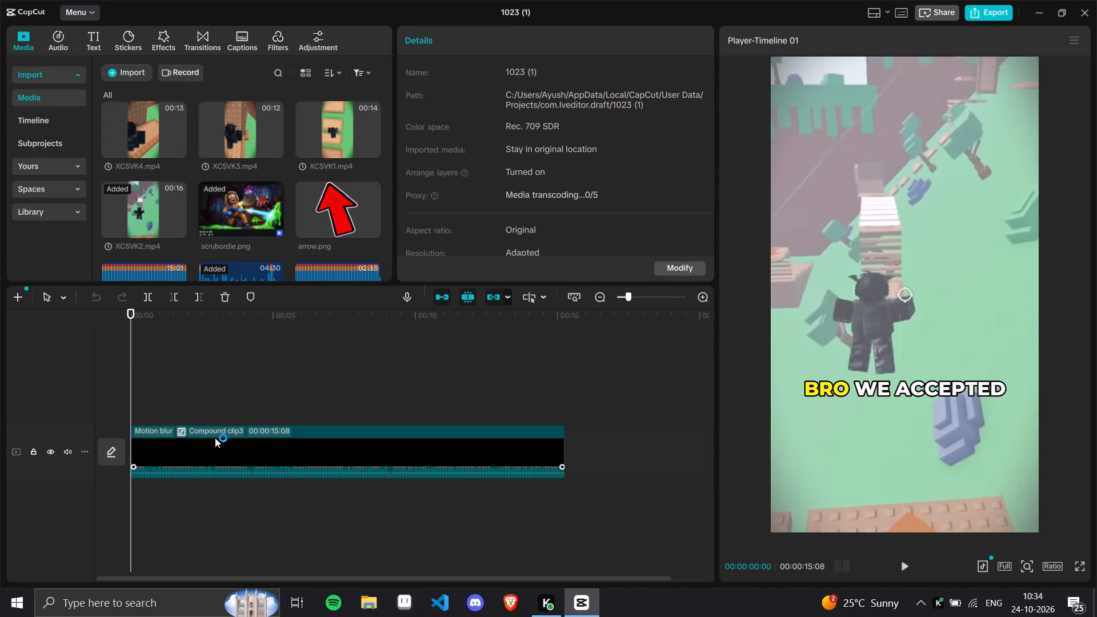
{"action": "right_click", "coordinate": [218, 438]}
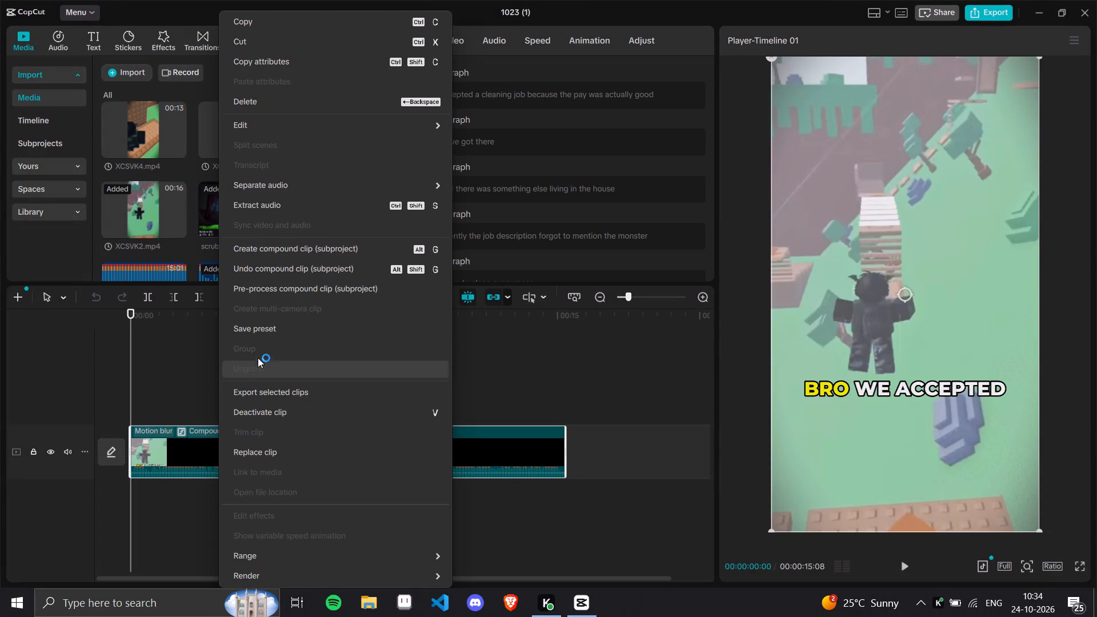
{"action": "left_click", "coordinate": [312, 273]}
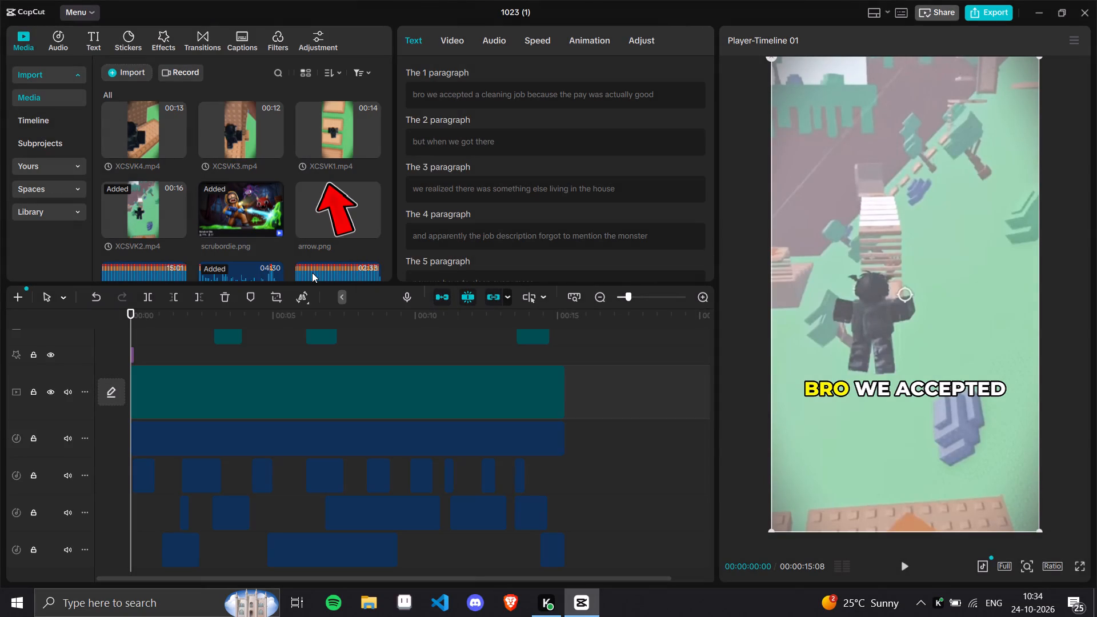
Lock the four audio tracks below the main video track.
{"action": "scroll", "coordinate": [196, 465], "scroll_direction": "down", "scroll_amount": 4}
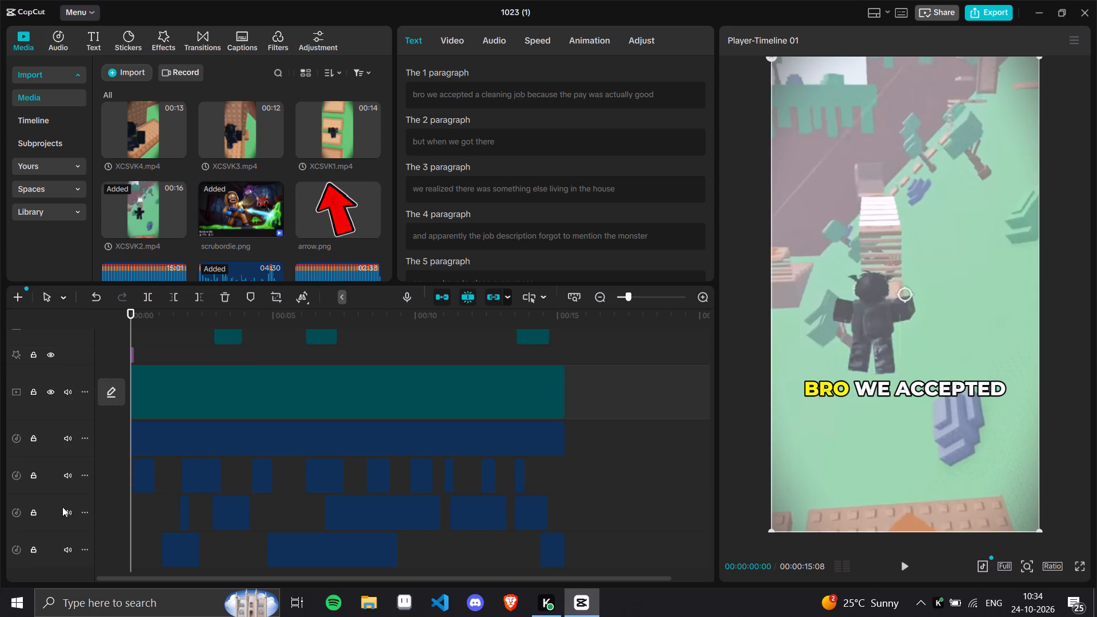
{"action": "left_click", "coordinate": [30, 551]}
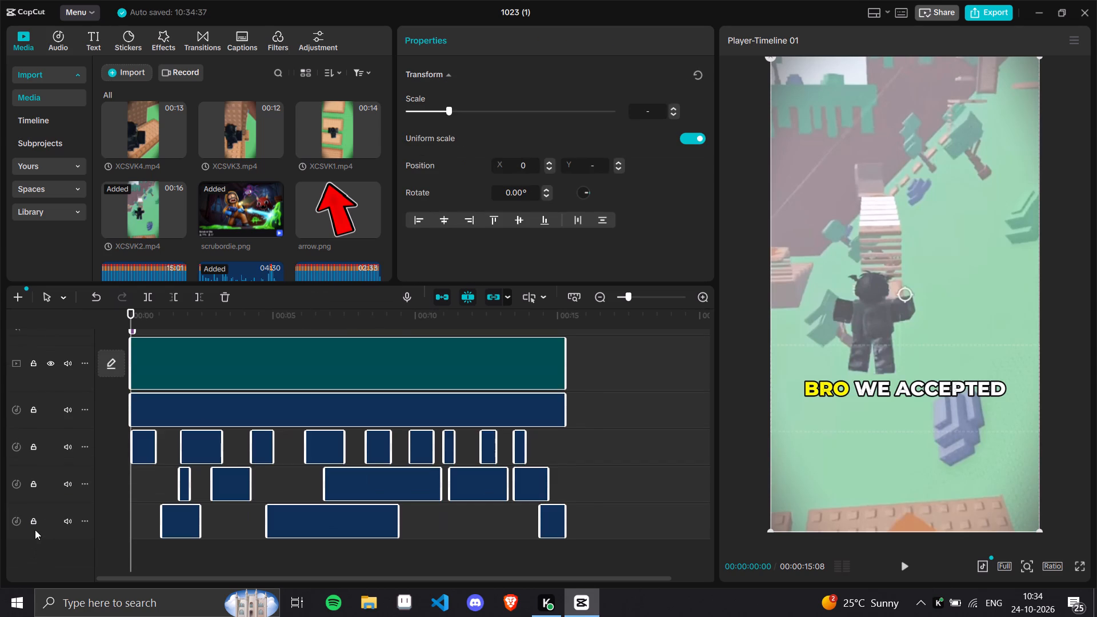
{"action": "left_click", "coordinate": [35, 520]}
{"action": "left_click", "coordinate": [35, 487]}
{"action": "left_click", "coordinate": [34, 453]}
{"action": "left_click", "coordinate": [35, 411]}
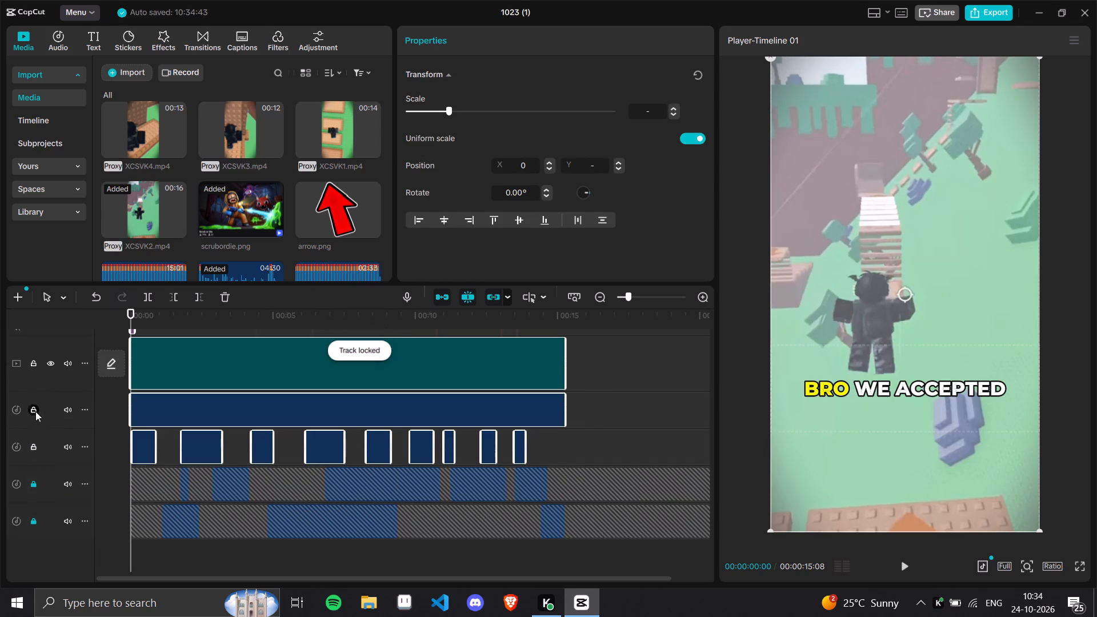
{"action": "left_click", "coordinate": [37, 443]}
Lock the image overlay and effect tracks above the main track, leaving the captions and main video unlocked.
{"action": "scroll", "coordinate": [169, 436], "scroll_direction": "up", "scroll_amount": 8}
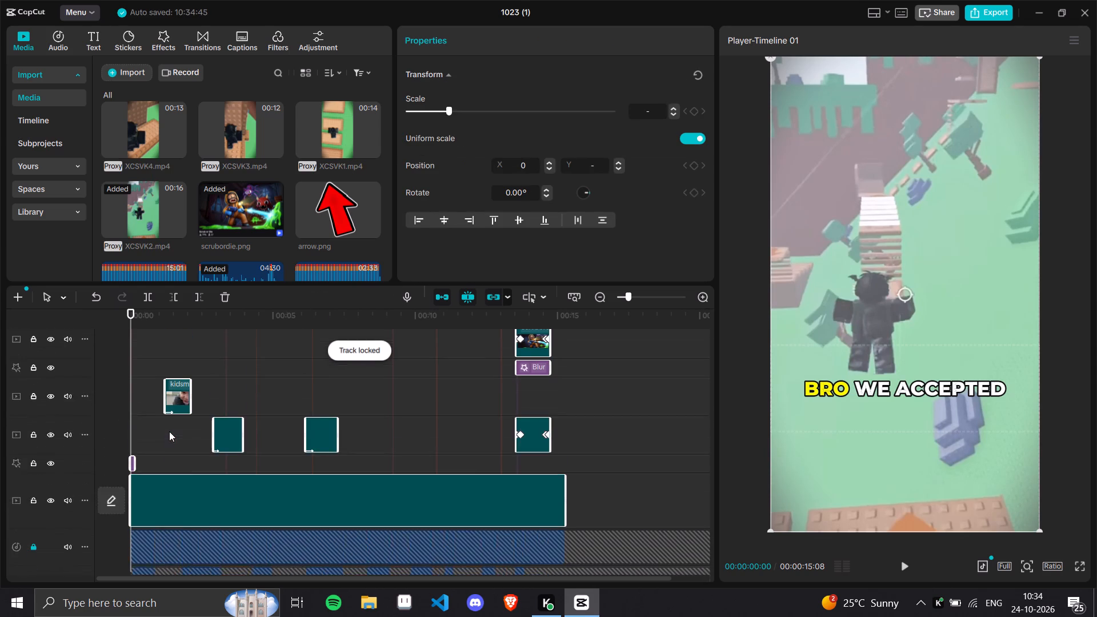
{"action": "scroll", "coordinate": [169, 430], "scroll_direction": "up", "scroll_amount": 4}
{"action": "scroll", "coordinate": [216, 398], "scroll_direction": "down", "scroll_amount": 8}
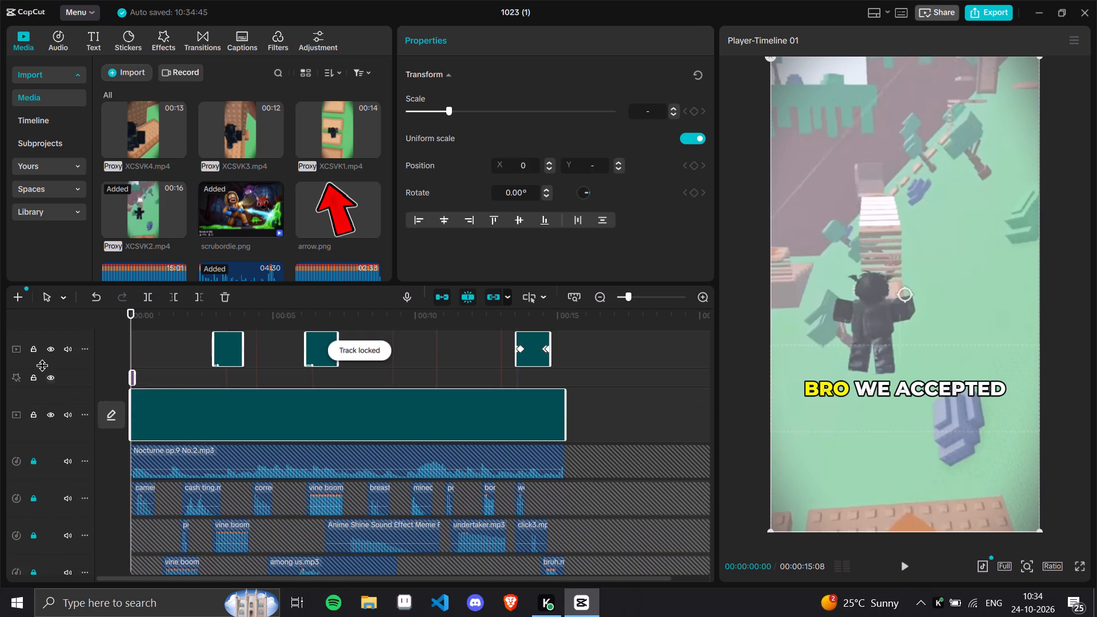
{"action": "left_click", "coordinate": [34, 378]}
{"action": "scroll", "coordinate": [186, 354], "scroll_direction": "down", "scroll_amount": 4}
{"action": "scroll", "coordinate": [186, 354], "scroll_direction": "up", "scroll_amount": 9}
{"action": "left_click", "coordinate": [37, 451]}
{"action": "left_click", "coordinate": [33, 412]}
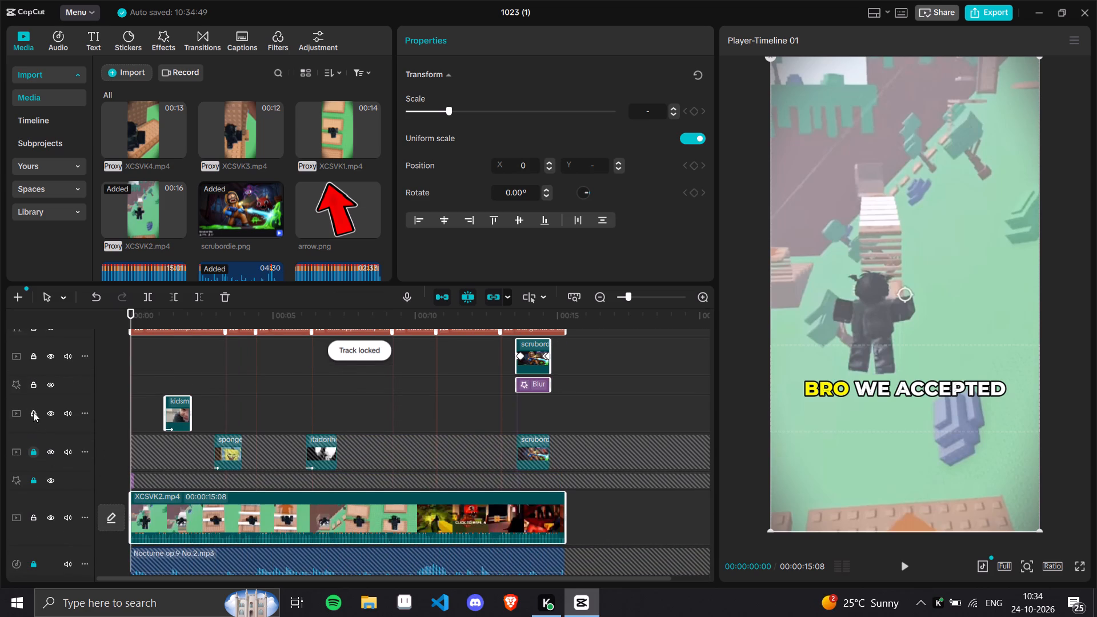
{"action": "left_click", "coordinate": [34, 388]}
{"action": "left_click", "coordinate": [31, 354]}
Delete the captions and the XCSVK2.mp4 clip from the unlocked tracks.
{"action": "scroll", "coordinate": [151, 384], "scroll_direction": "up", "scroll_amount": 3}
{"action": "scroll", "coordinate": [212, 394], "scroll_direction": "up", "scroll_amount": 4}
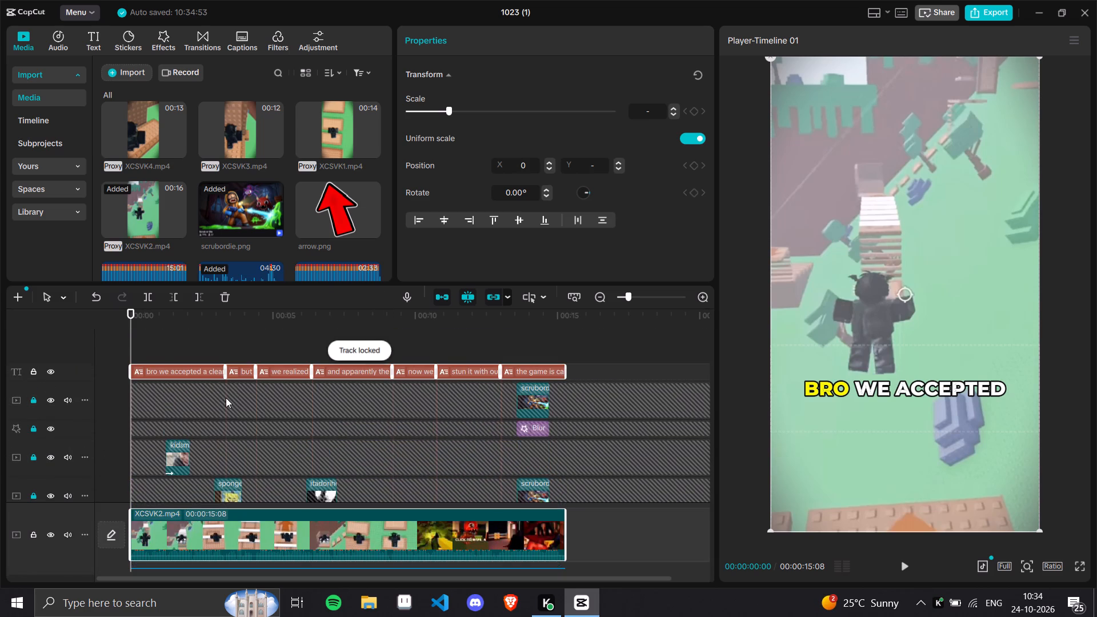
{"action": "scroll", "coordinate": [226, 398], "scroll_direction": "down", "scroll_amount": 14}
{"action": "scroll", "coordinate": [228, 394], "scroll_direction": "up", "scroll_amount": 12}
{"action": "scroll", "coordinate": [241, 387], "scroll_direction": "down", "scroll_amount": 4}
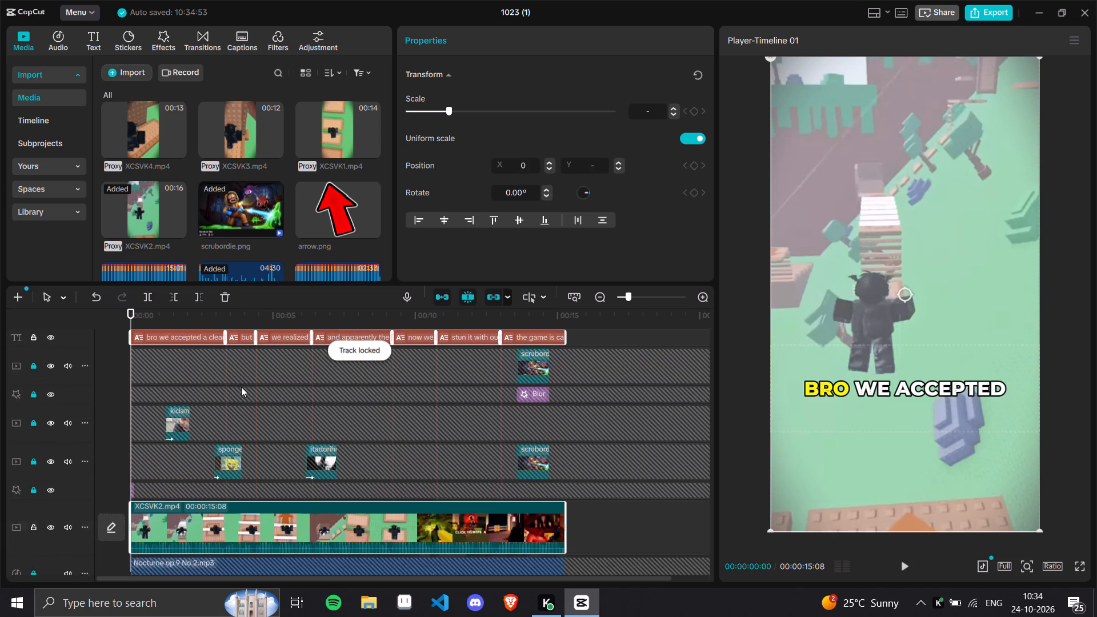
{"action": "scroll", "coordinate": [241, 387], "scroll_direction": "down", "scroll_amount": 3}
{"action": "scroll", "coordinate": [252, 374], "scroll_direction": "up", "scroll_amount": 9}
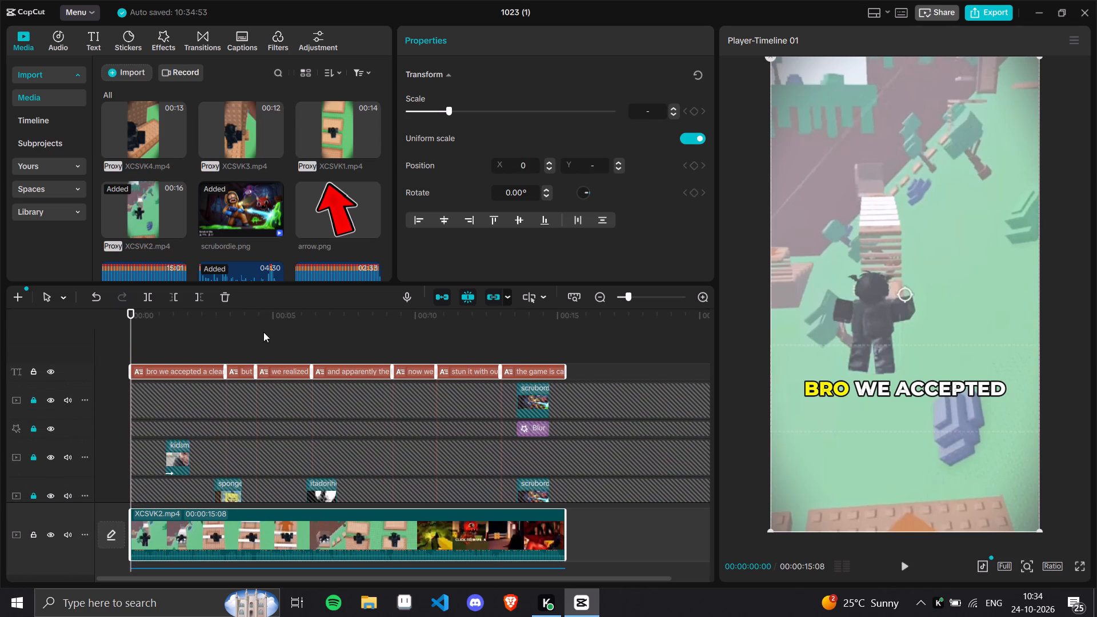
{"action": "key", "text": "Delete"}
Import XSDSVS2.mp4 and XCSDJ0.mp4 from the [OUTPUTS] folder into the project media.
{"action": "left_click", "coordinate": [139, 85]}
{"action": "left_click", "coordinate": [134, 79]}
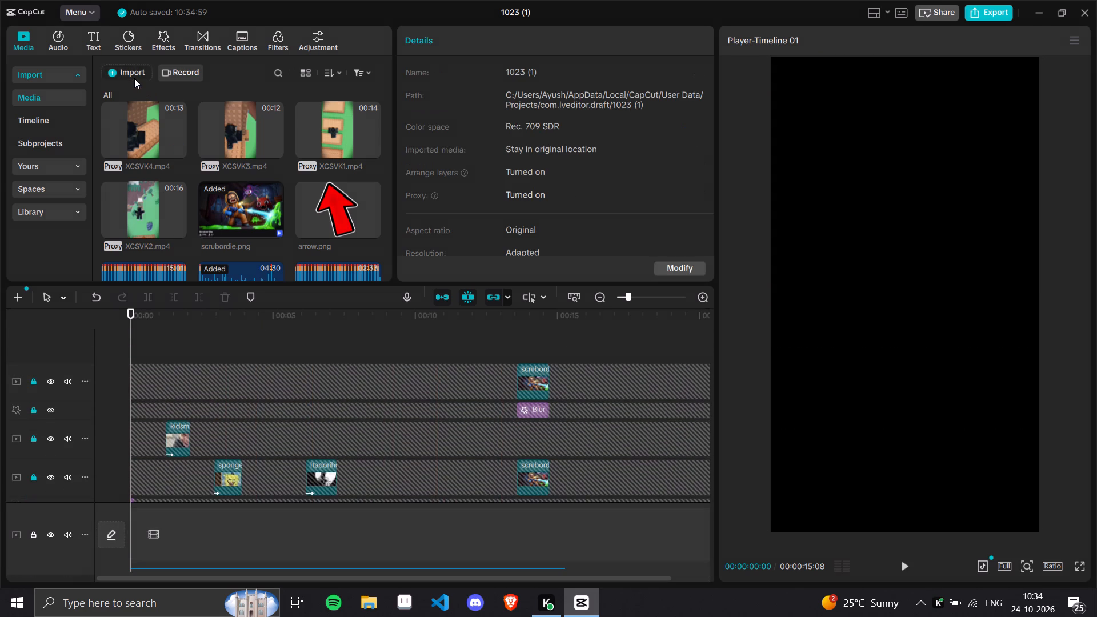
{"action": "left_click", "coordinate": [157, 99]}
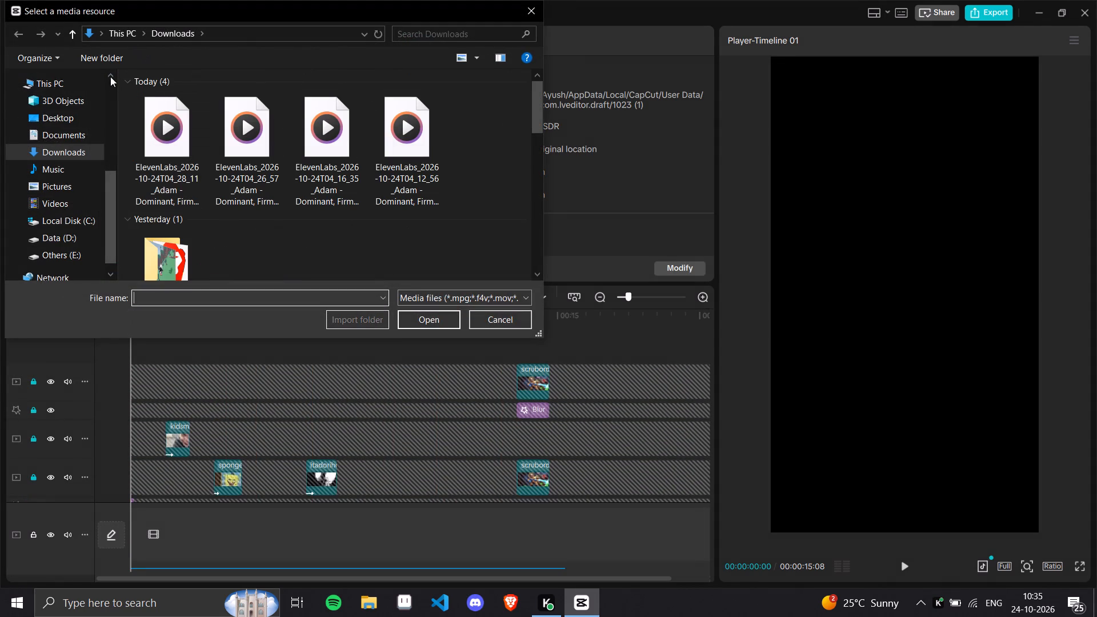
{"action": "scroll", "coordinate": [73, 239], "scroll_direction": "up", "scroll_amount": 7}
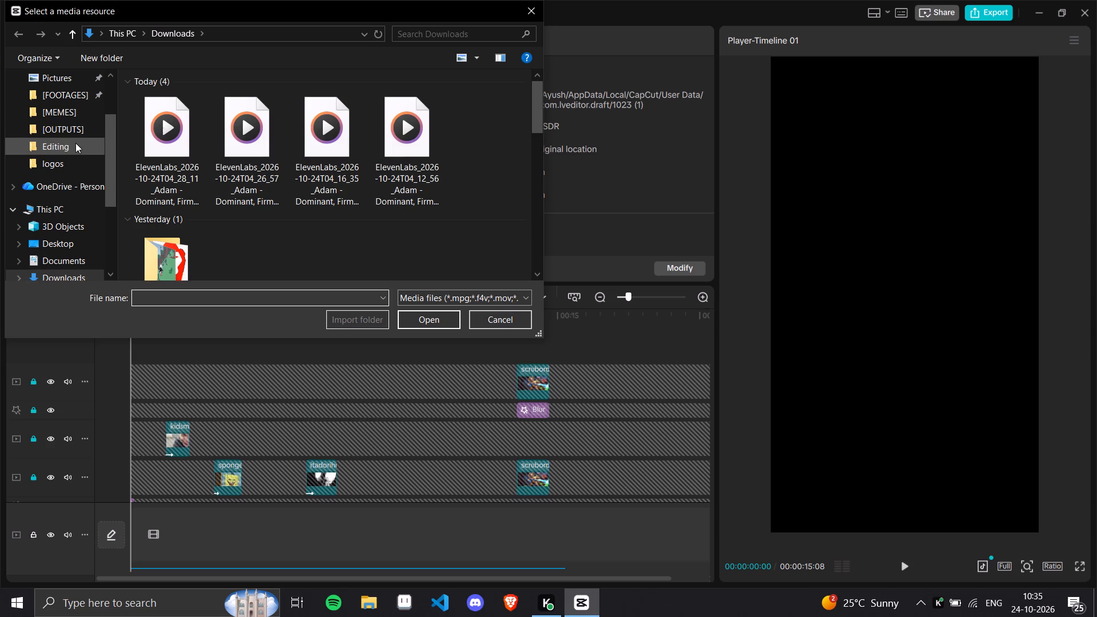
{"action": "left_click", "coordinate": [77, 127]}
{"action": "left_click", "coordinate": [219, 130]}
{"action": "left_click", "coordinate": [158, 133], "text": "ctrl"}
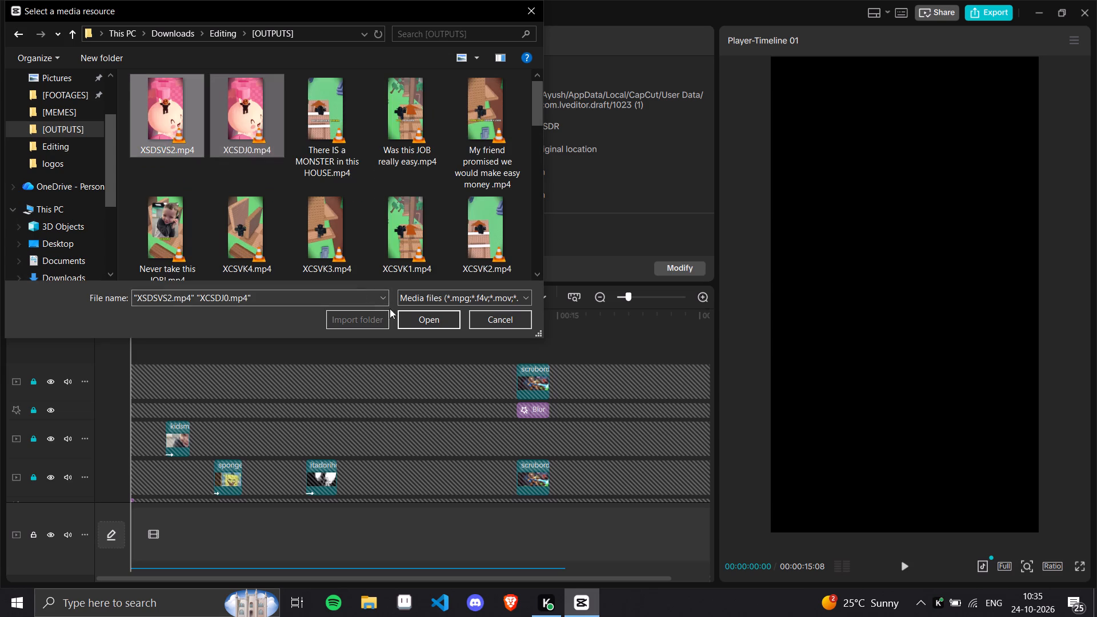
{"action": "left_click", "coordinate": [418, 320]}
Place XSDSVS2.mp4 at the start of the empty main track.
{"action": "left_click_drag", "start_coordinate": [230, 225], "coordinate": [236, 256]}
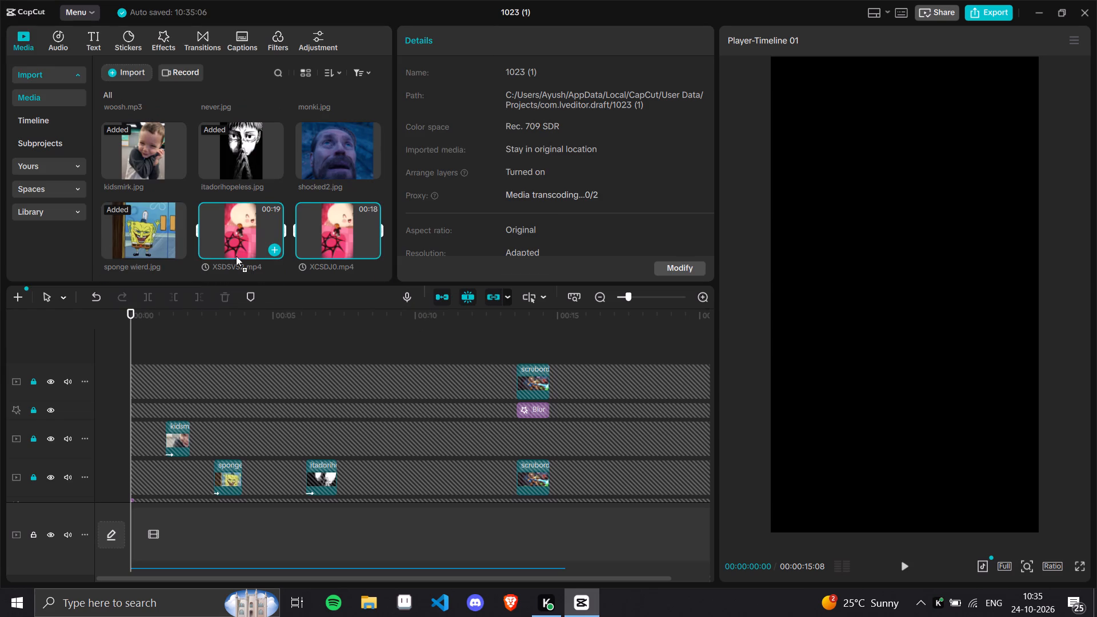
{"action": "left_click_drag", "start_coordinate": [236, 256], "coordinate": [227, 249]}
{"action": "left_click", "coordinate": [227, 249]}
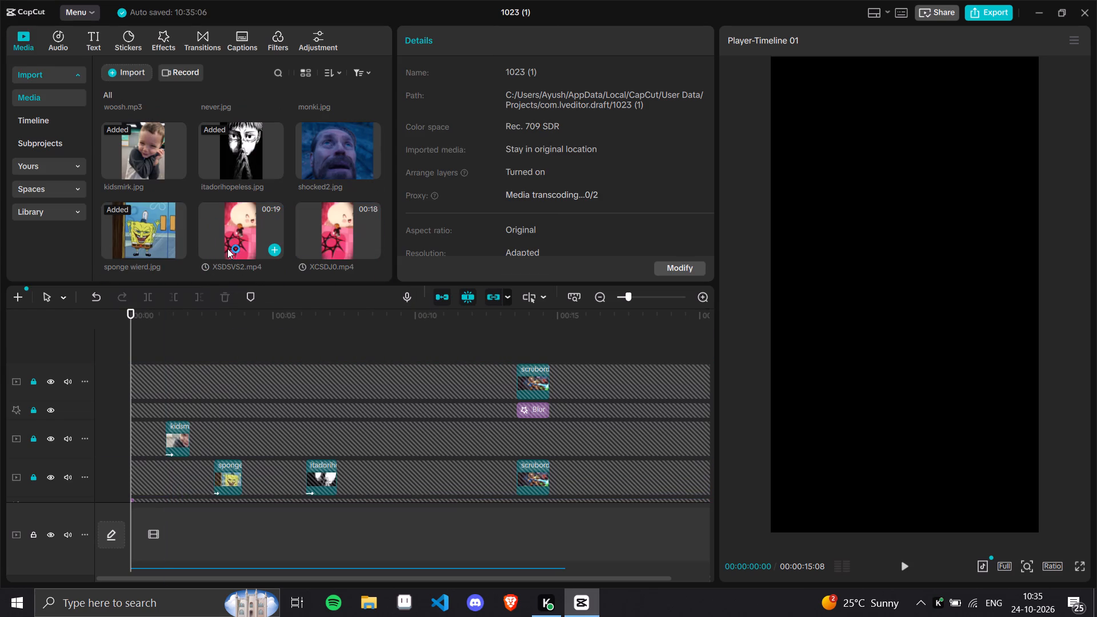
{"action": "left_click_drag", "start_coordinate": [233, 241], "coordinate": [131, 554]}
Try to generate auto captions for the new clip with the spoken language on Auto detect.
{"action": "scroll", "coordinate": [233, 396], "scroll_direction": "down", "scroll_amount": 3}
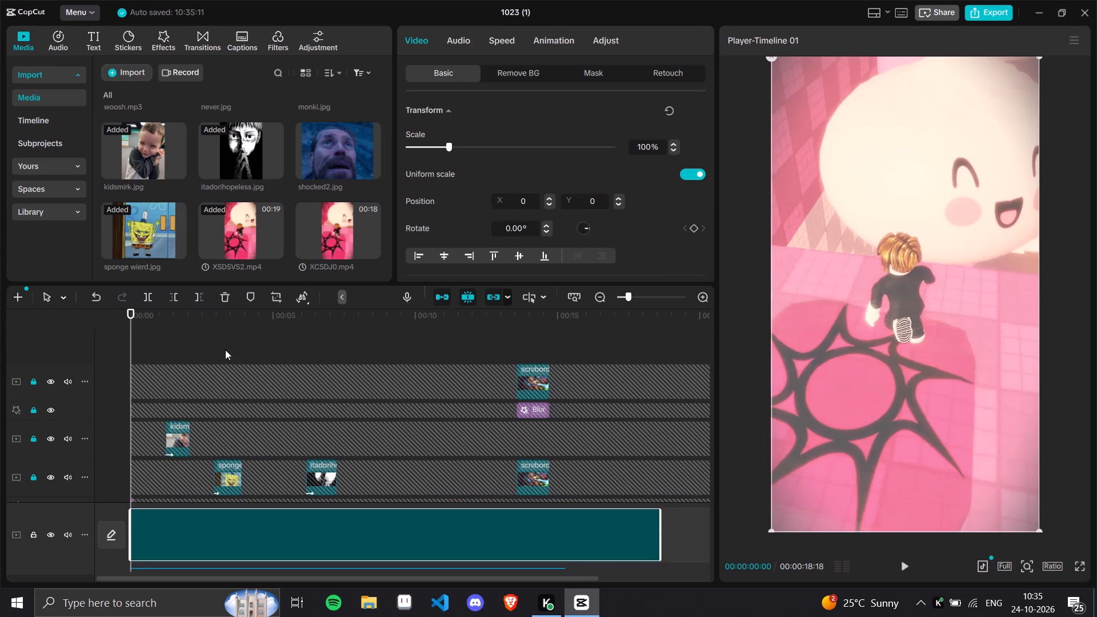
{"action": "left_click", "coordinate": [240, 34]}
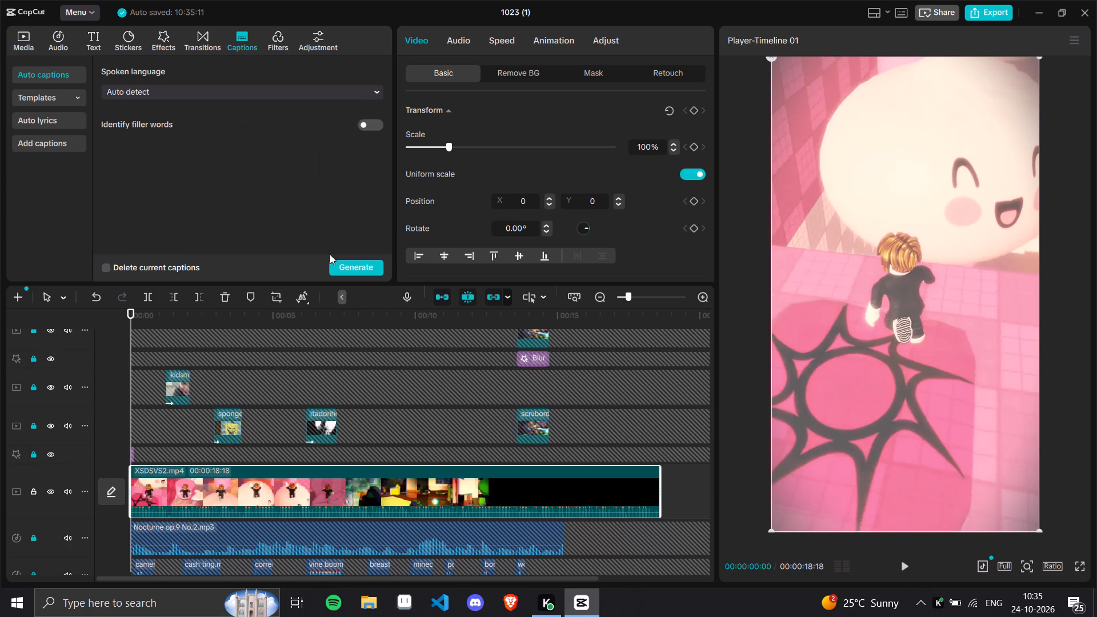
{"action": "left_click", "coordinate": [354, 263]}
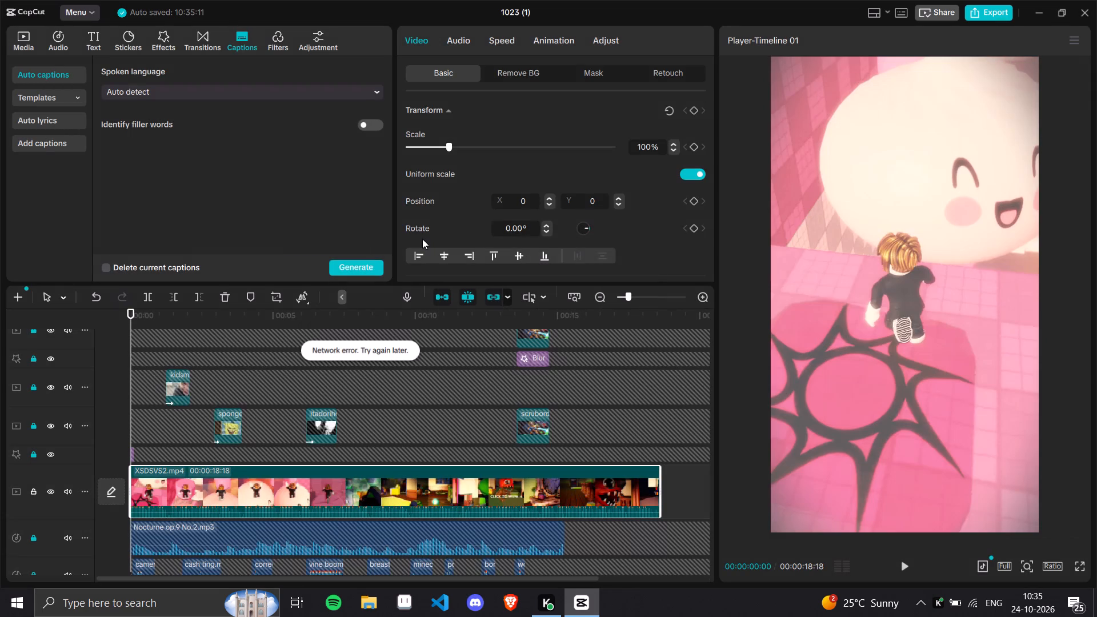
Close the 1023 (1) project.
{"action": "left_click", "coordinate": [1083, 18]}
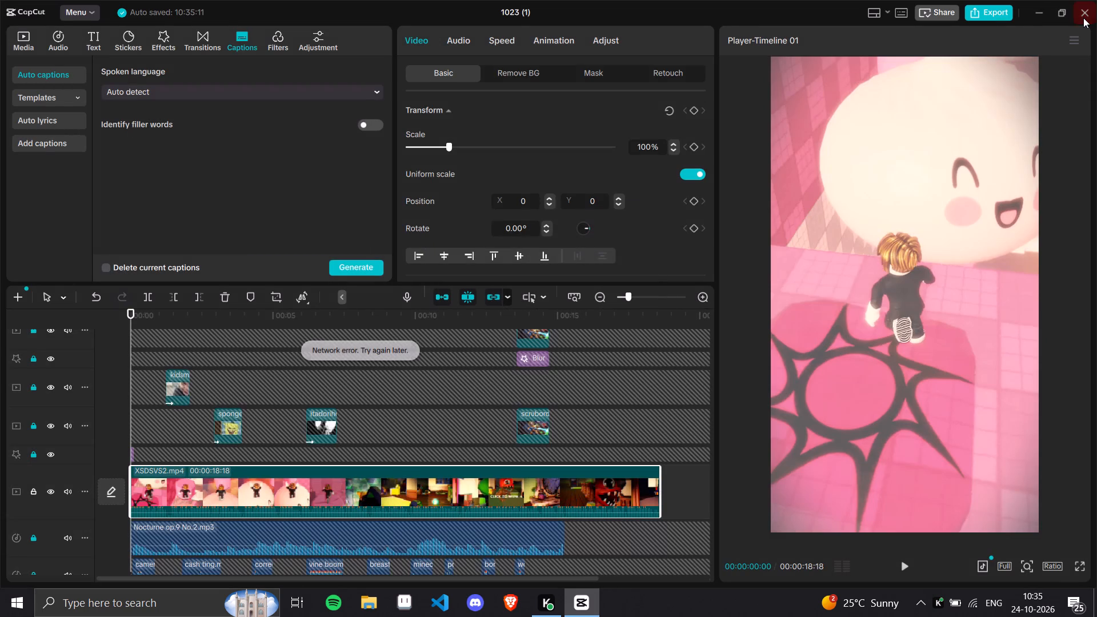
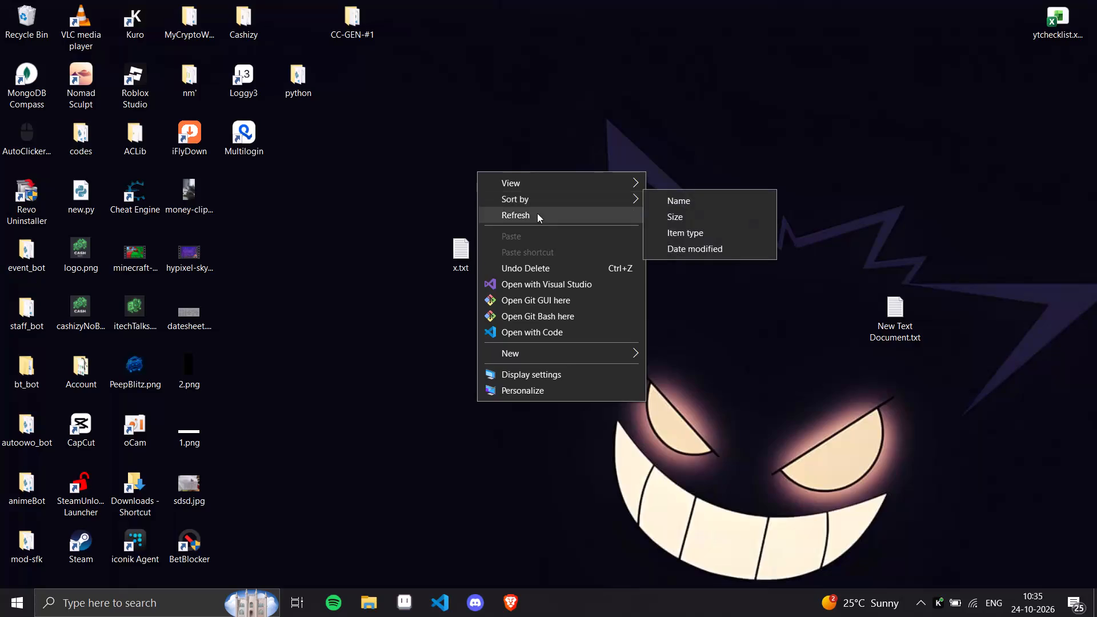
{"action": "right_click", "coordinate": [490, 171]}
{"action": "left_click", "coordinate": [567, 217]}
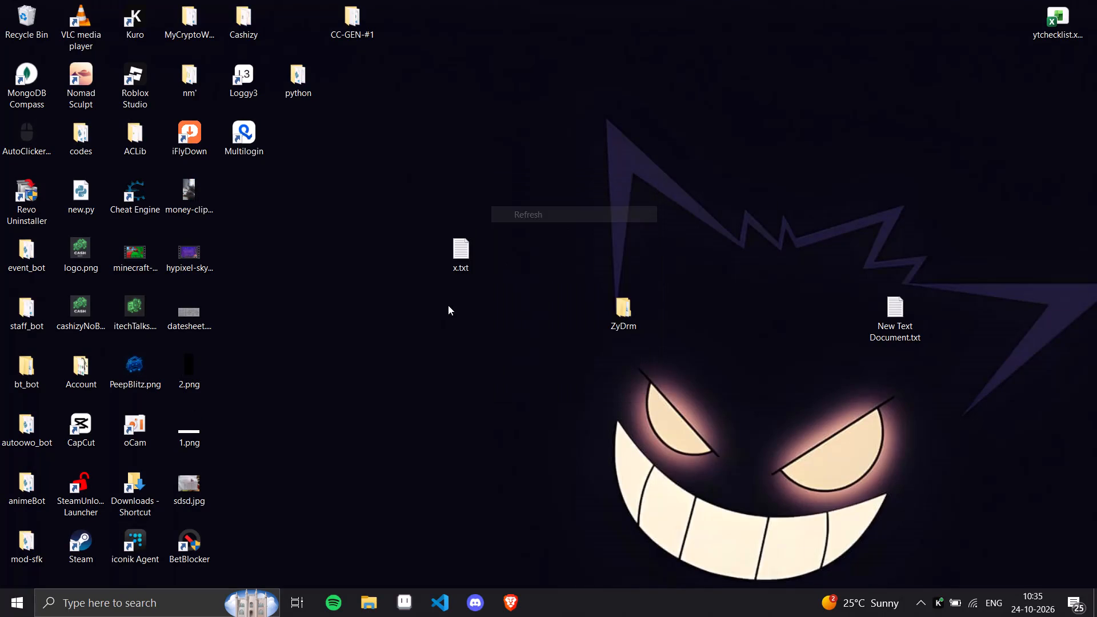
Search Windows from the desktop for an item whose name starts with "pr".
{"action": "left_click", "coordinate": [122, 602]}
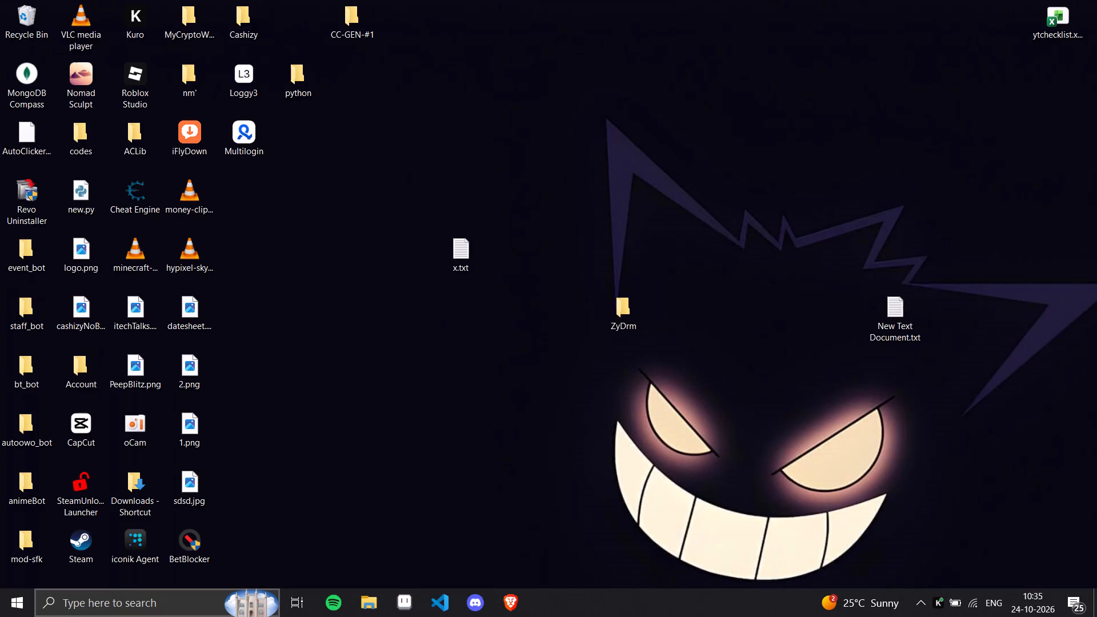
{"action": "left_click_drag", "start_coordinate": [144, 608], "coordinate": [165, 592]}
{"action": "key", "text": "p"}
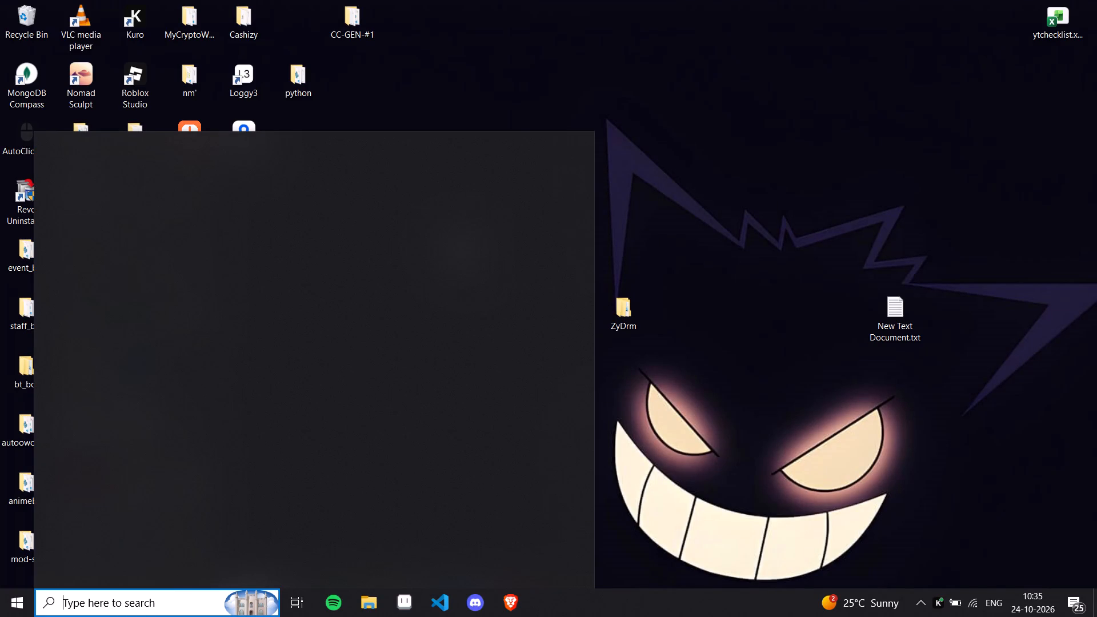
{"action": "key", "text": "r"}
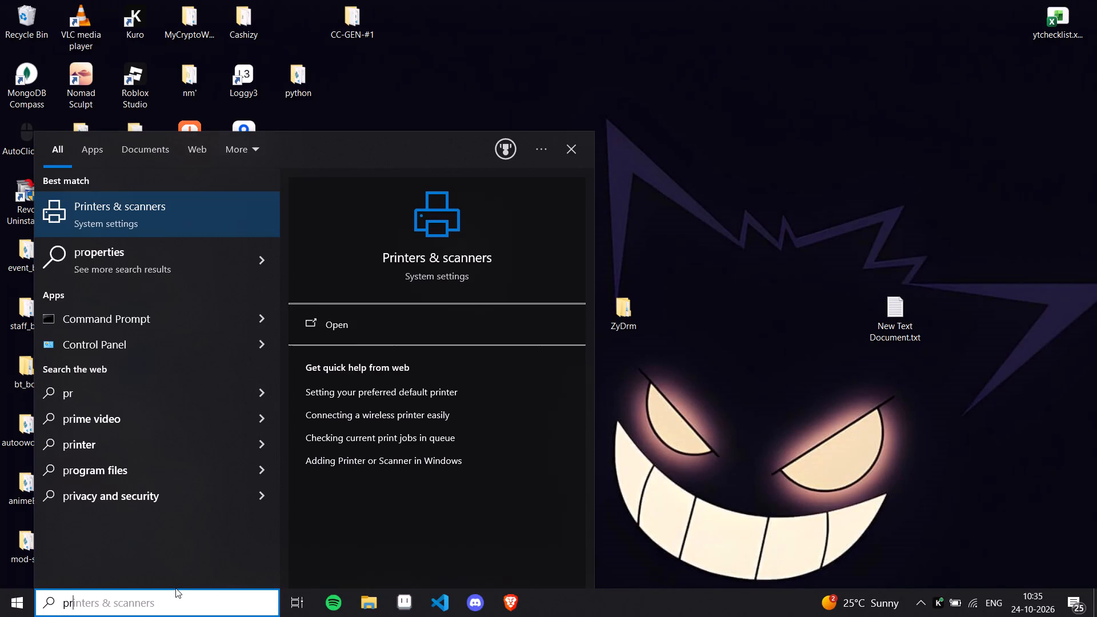
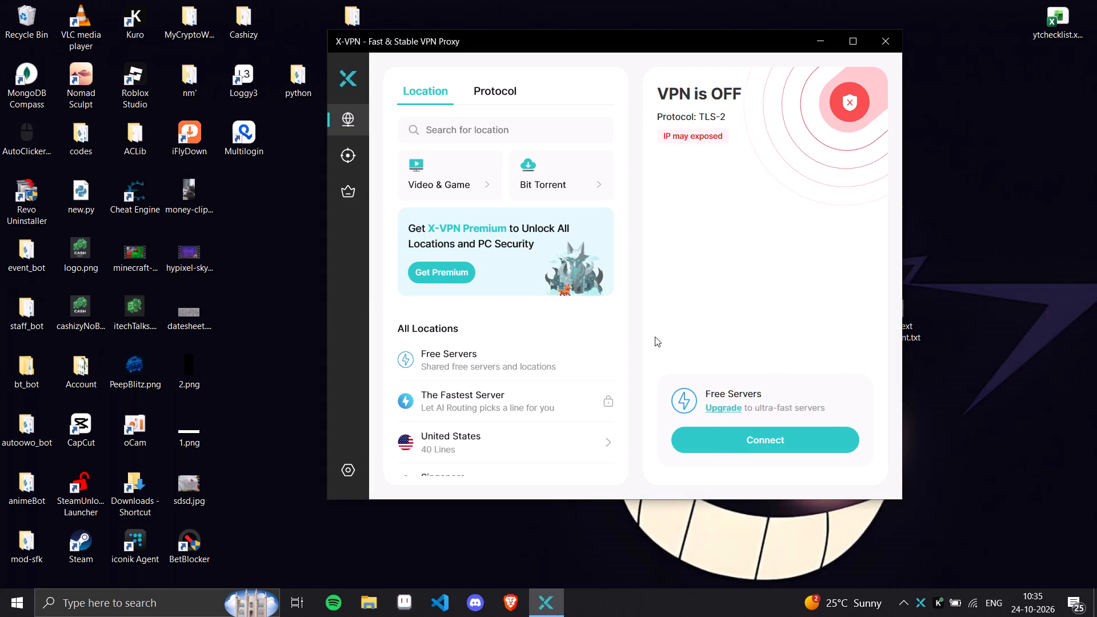
Connect X-VPN using the Free Servers location.
{"action": "left_click", "coordinate": [733, 451]}
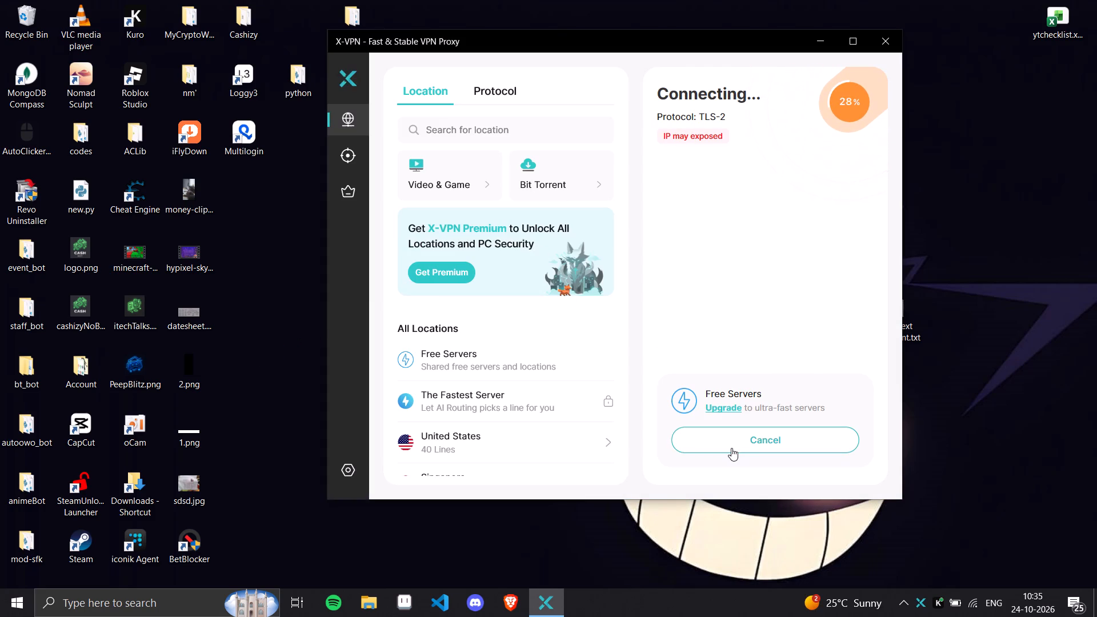
{"action": "left_click", "coordinate": [686, 479]}
Launch CapCut from the desktop, closing the VPN window and accepting the environment test.
{"action": "double_click", "coordinate": [97, 430]}
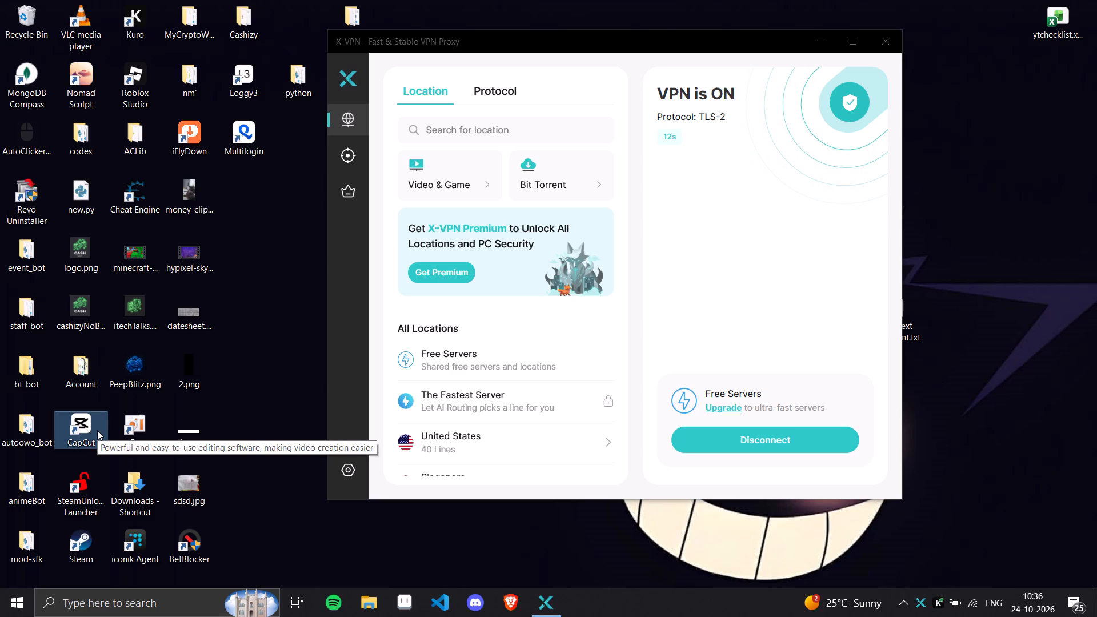
{"action": "left_click", "coordinate": [893, 42]}
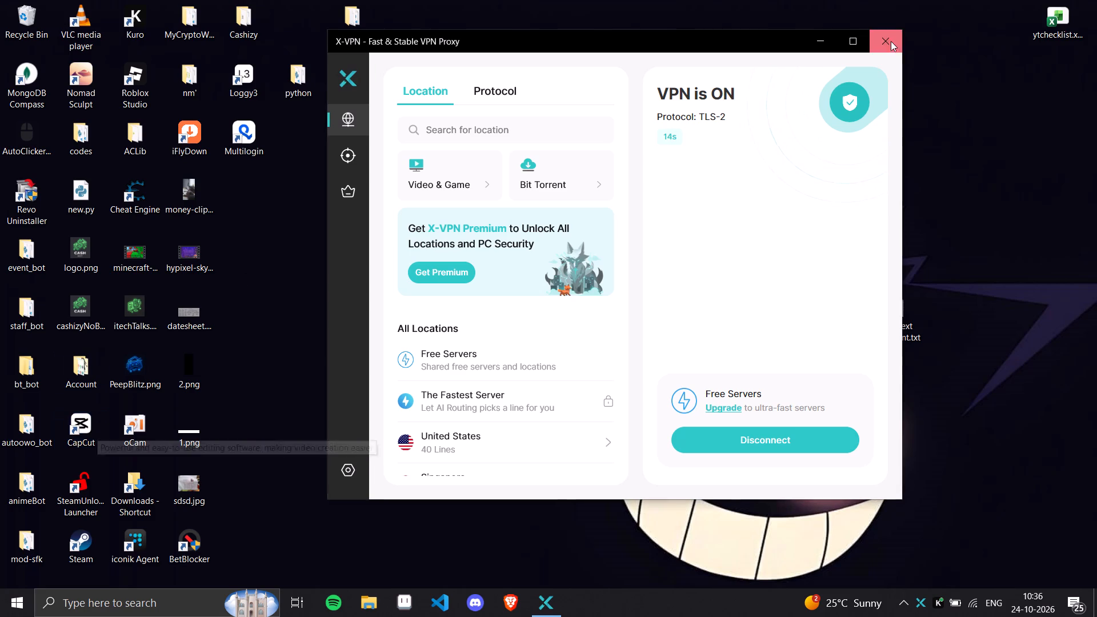
{"action": "left_click", "coordinate": [648, 281]}
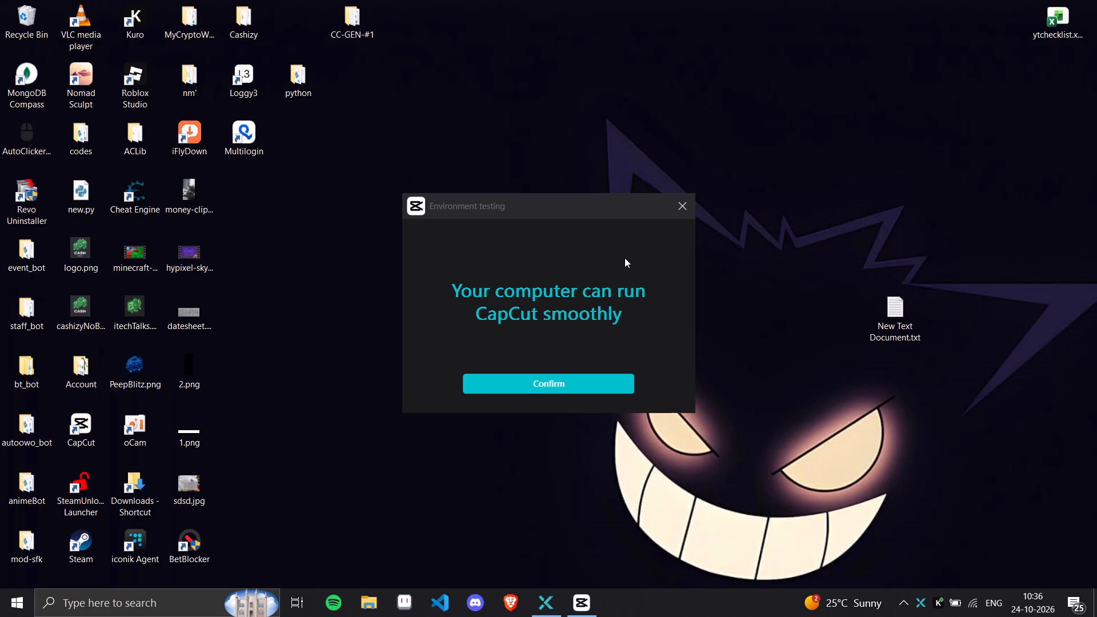
{"action": "left_click", "coordinate": [610, 390]}
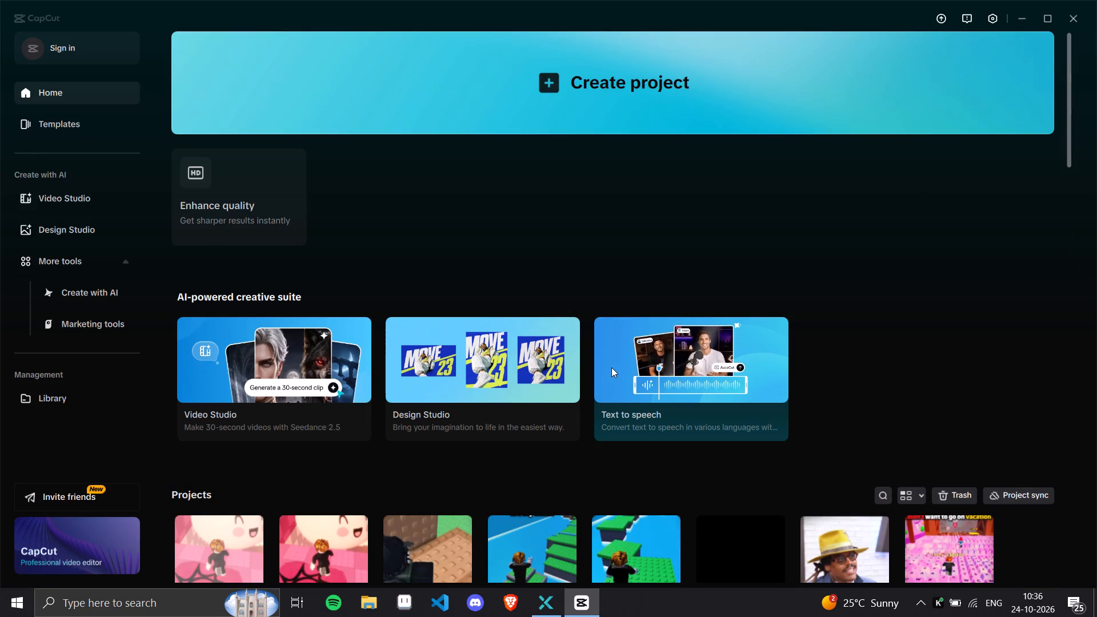
Open the existing project 1023 (1) from the project list.
{"action": "scroll", "coordinate": [474, 367], "scroll_direction": "down", "scroll_amount": 3}
{"action": "left_click", "coordinate": [233, 448]}
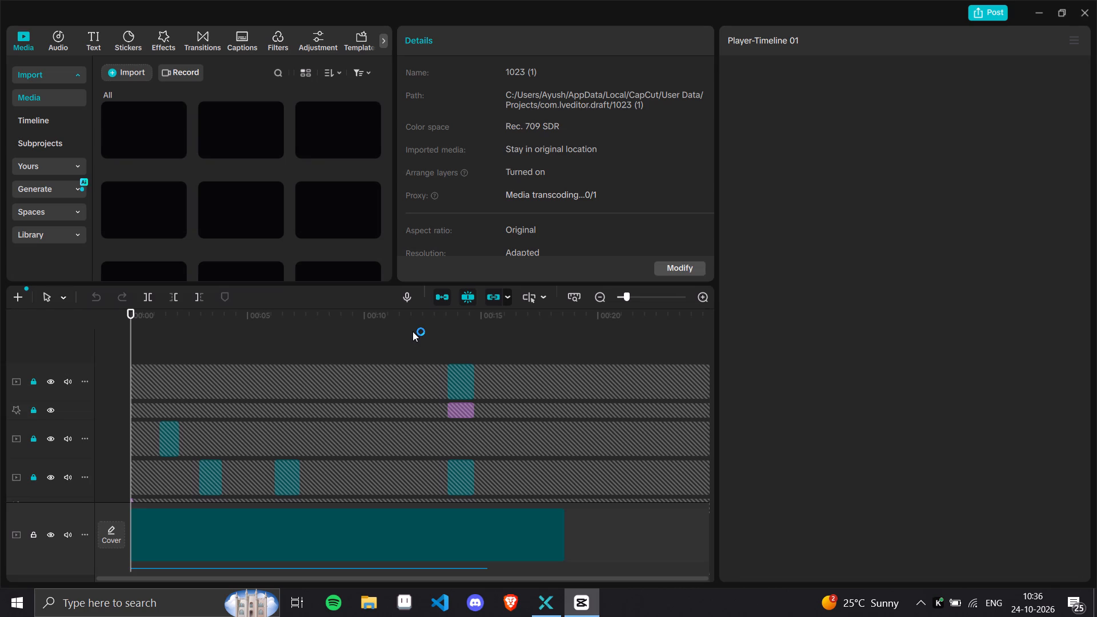
Mute all four audio tracks beneath the XSDSVS2.mp4 clip, covering the Nocturne music and the three sound-effect tracks.
{"action": "scroll", "coordinate": [363, 498], "scroll_direction": "up", "scroll_amount": 2}
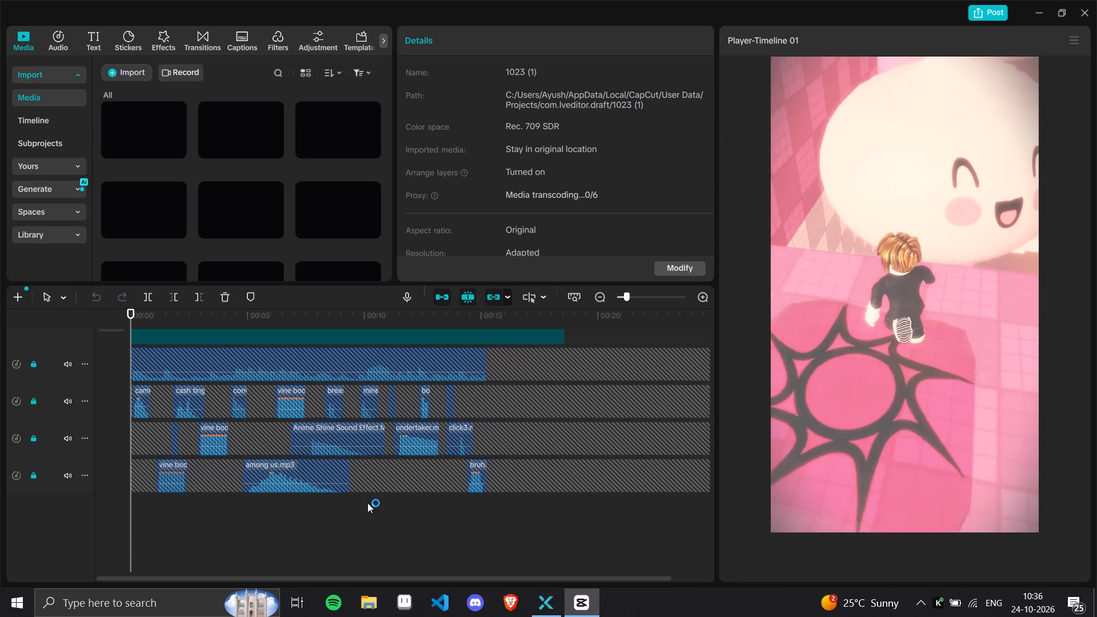
{"action": "left_click", "coordinate": [68, 509]}
{"action": "left_click", "coordinate": [69, 467]}
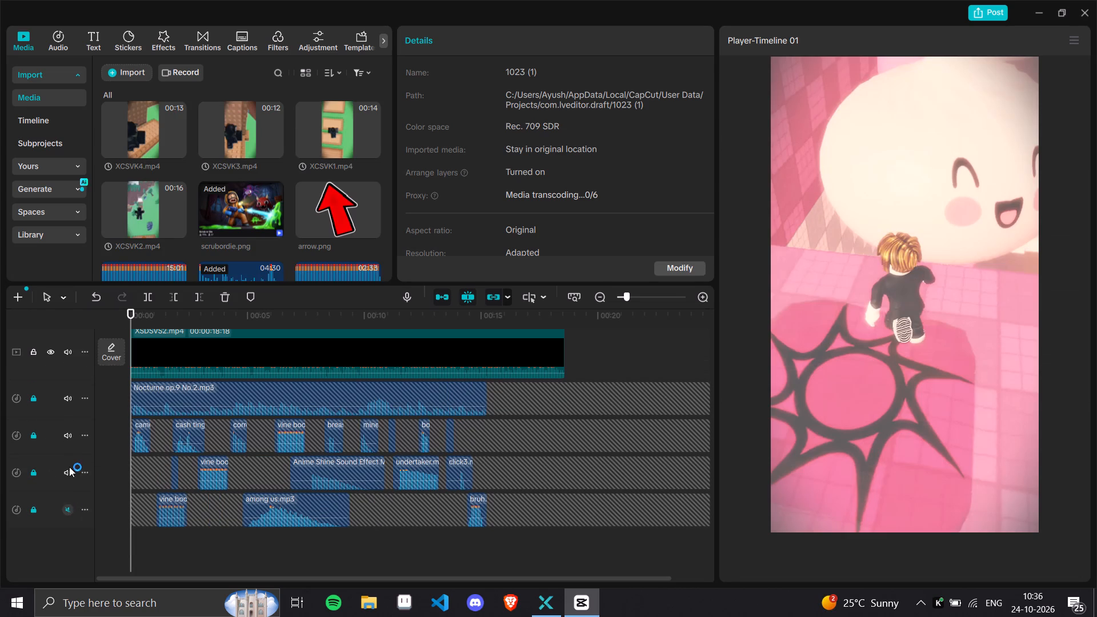
{"action": "left_click", "coordinate": [69, 439]}
{"action": "left_click", "coordinate": [63, 399]}
{"action": "left_click", "coordinate": [59, 467]}
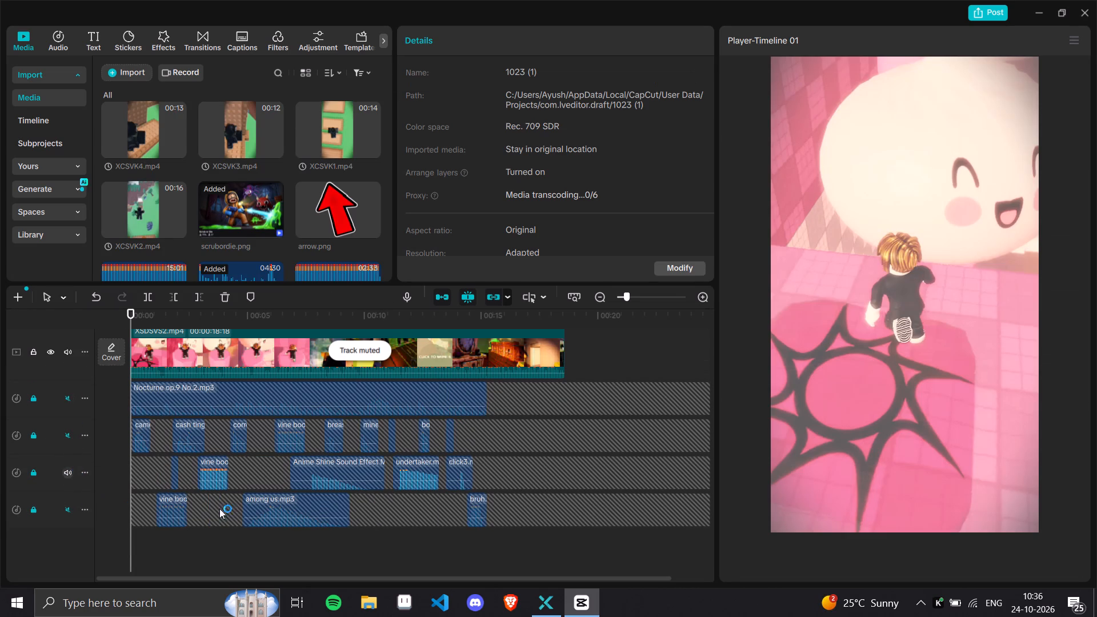
{"action": "left_click", "coordinate": [71, 472]}
Generate auto captions for the timeline with the spoken language on Auto detect.
{"action": "scroll", "coordinate": [399, 543], "scroll_direction": "up", "scroll_amount": 11}
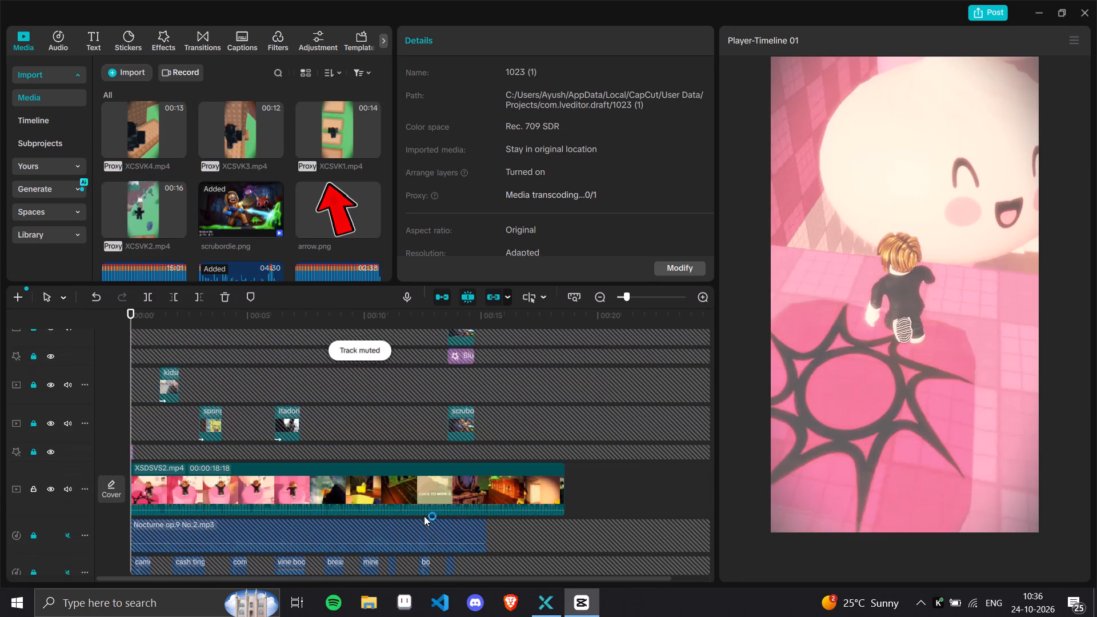
{"action": "left_click", "coordinate": [227, 52]}
{"action": "left_click", "coordinate": [246, 44]}
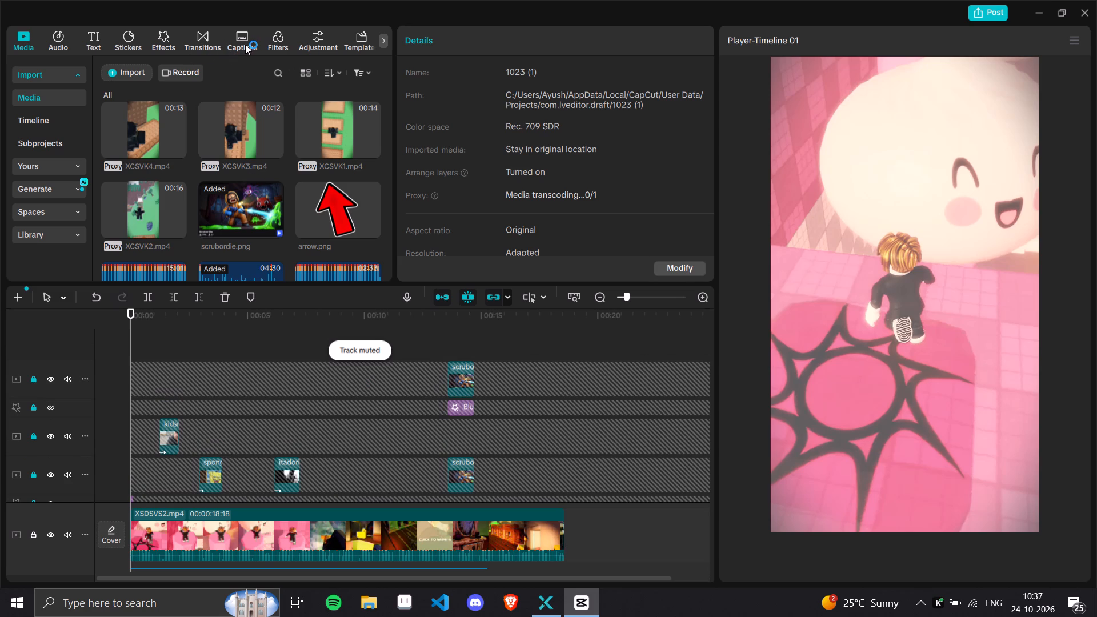
{"action": "left_click", "coordinate": [243, 38]}
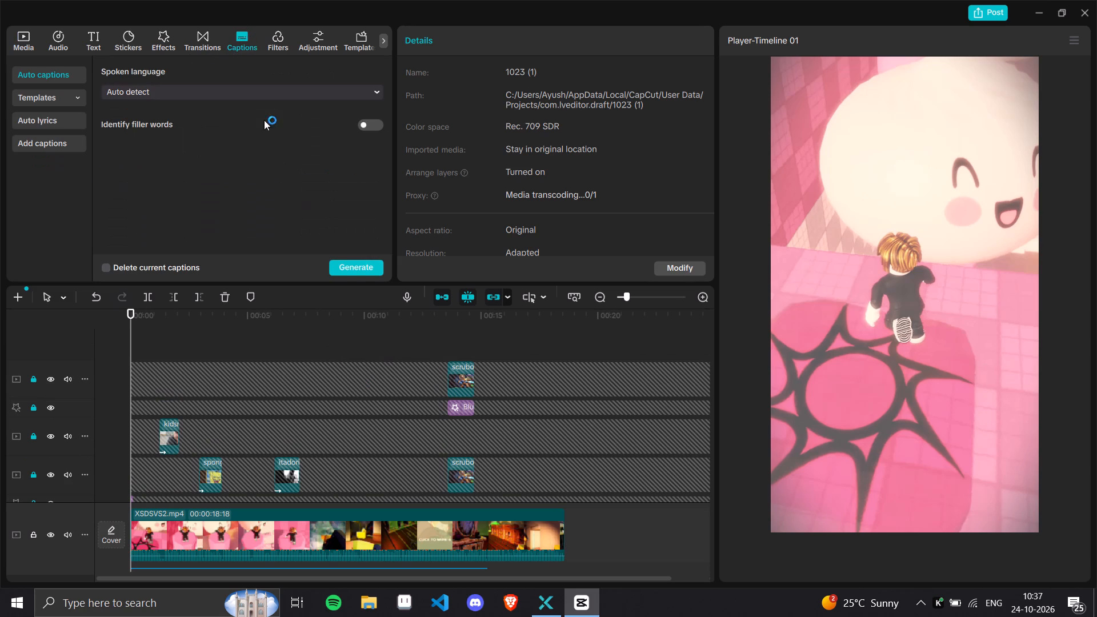
{"action": "left_click", "coordinate": [366, 267]}
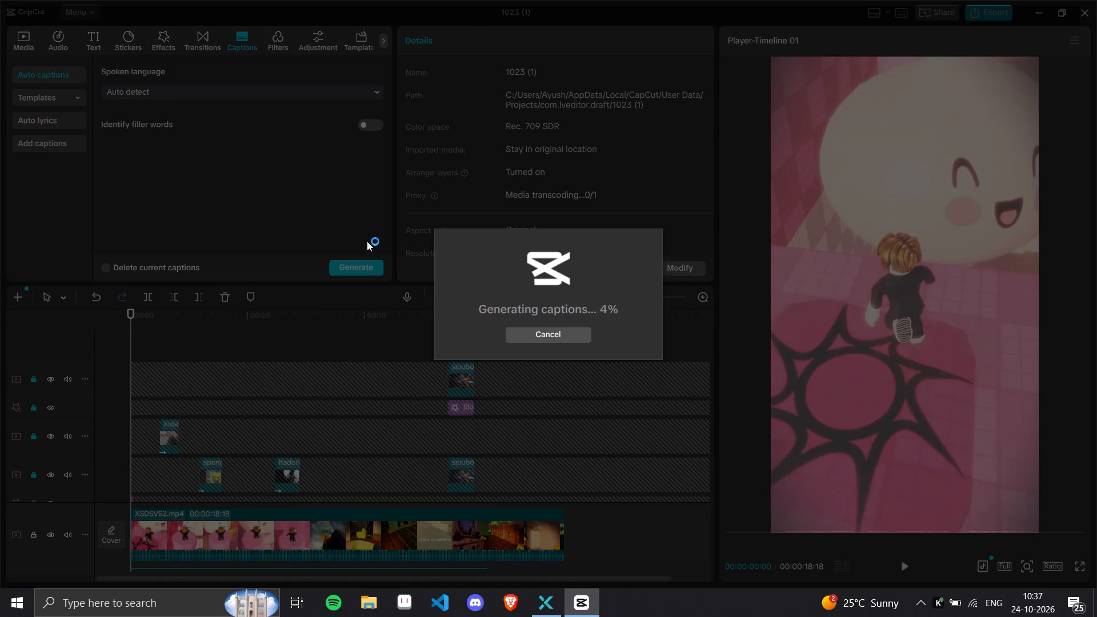
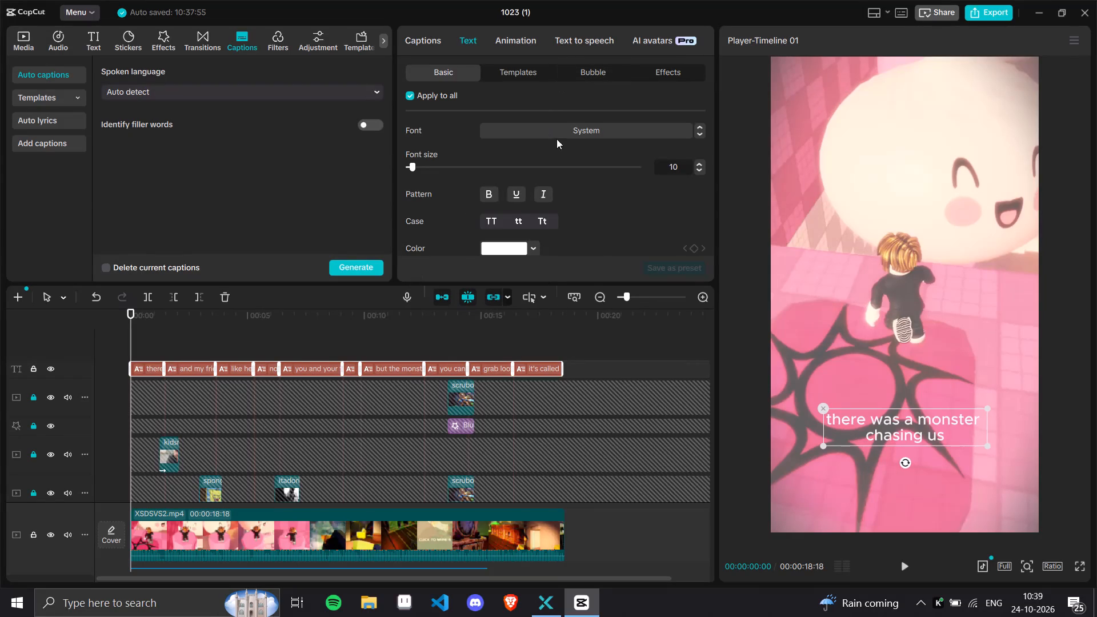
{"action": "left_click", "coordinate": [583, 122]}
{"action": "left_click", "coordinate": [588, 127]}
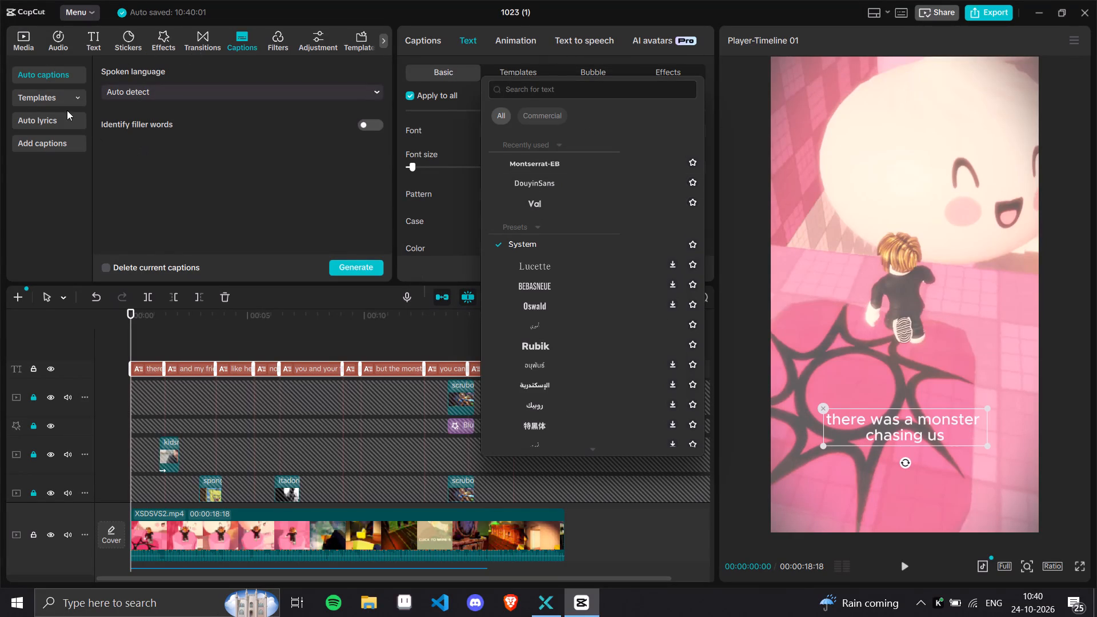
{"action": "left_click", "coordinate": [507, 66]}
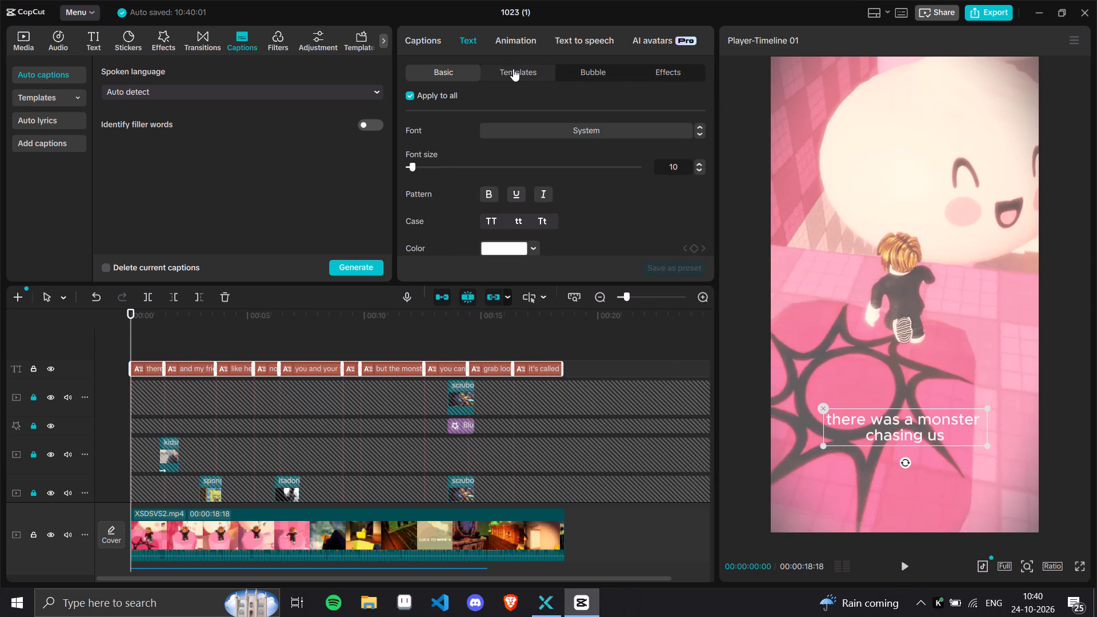
Browse the trending text templates for a style to use on the captions.
{"action": "left_click", "coordinate": [513, 69]}
{"action": "scroll", "coordinate": [510, 205], "scroll_direction": "down", "scroll_amount": 1}
{"action": "scroll", "coordinate": [510, 200], "scroll_direction": "up", "scroll_amount": 1}
{"action": "scroll", "coordinate": [510, 200], "scroll_direction": "down", "scroll_amount": 5}
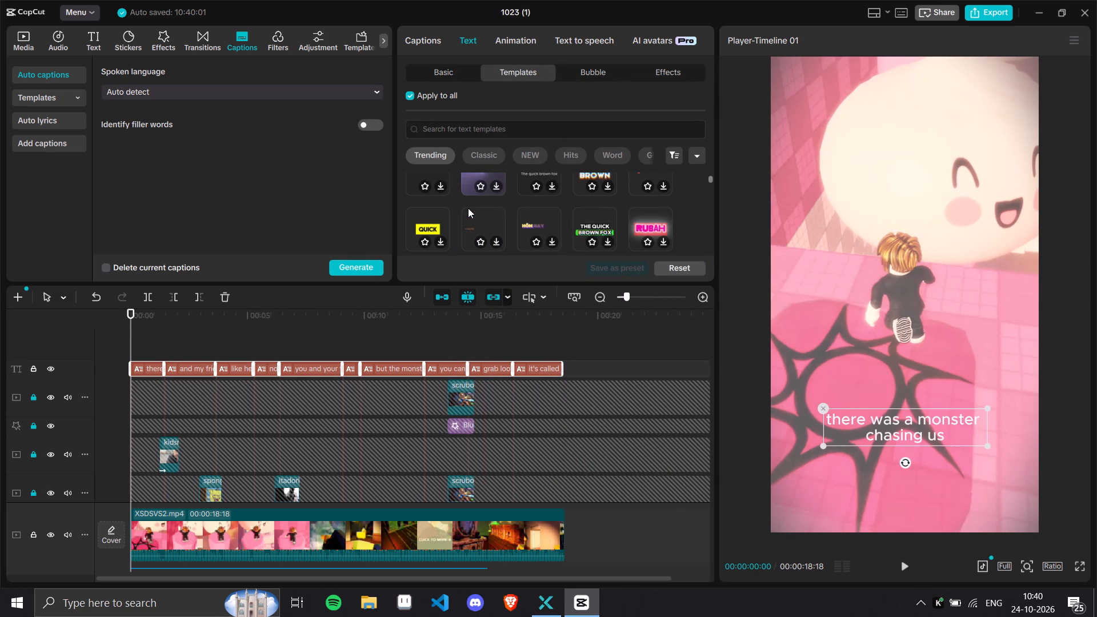
{"action": "scroll", "coordinate": [468, 208], "scroll_direction": "down", "scroll_amount": 5}
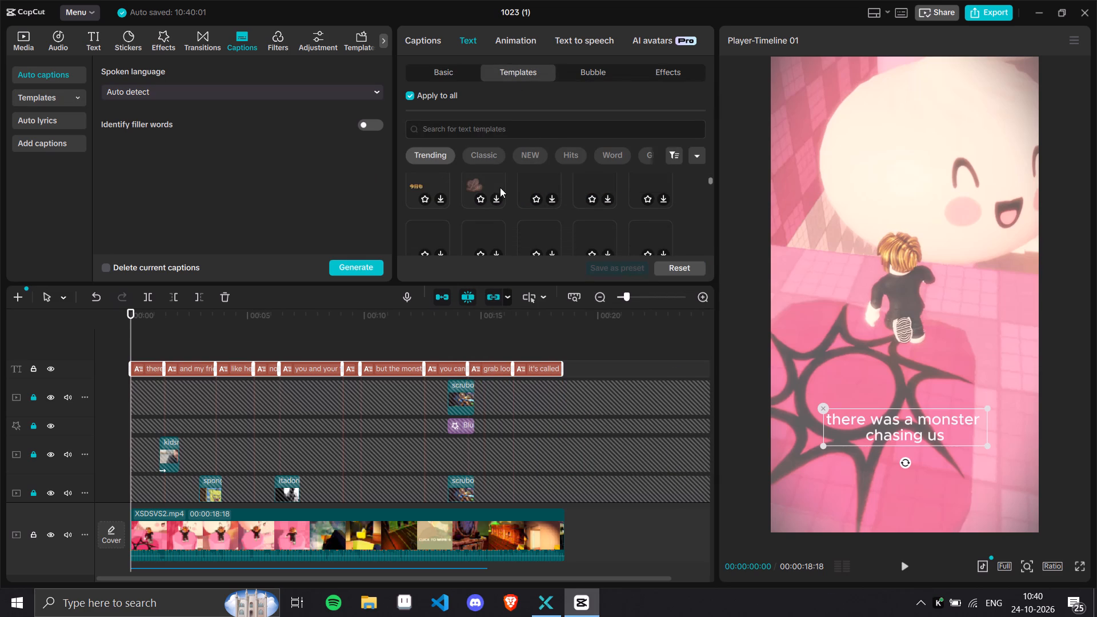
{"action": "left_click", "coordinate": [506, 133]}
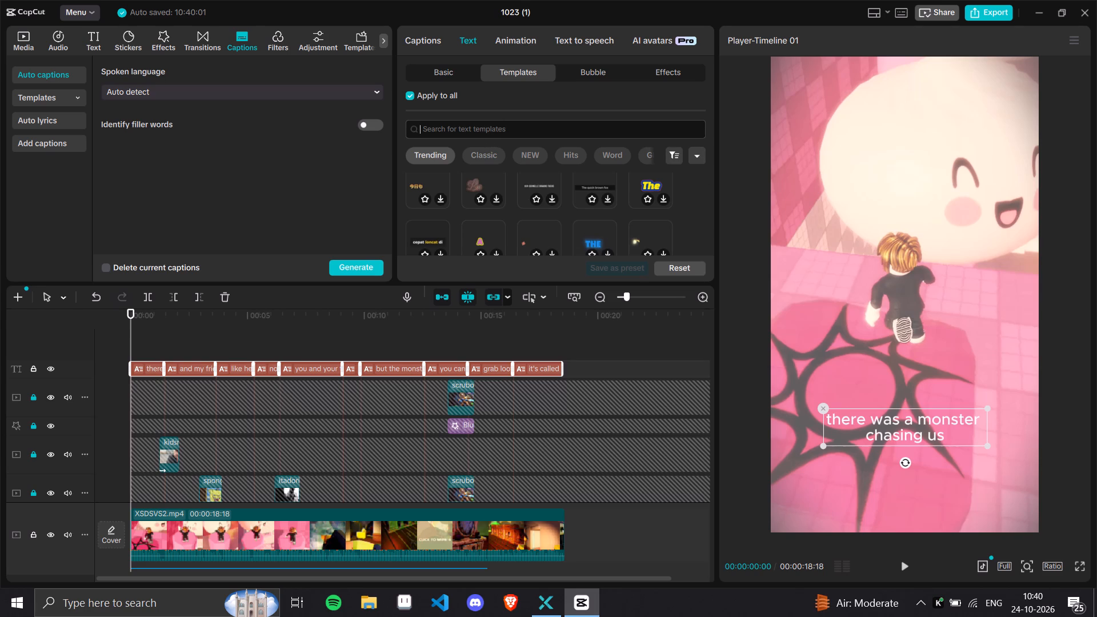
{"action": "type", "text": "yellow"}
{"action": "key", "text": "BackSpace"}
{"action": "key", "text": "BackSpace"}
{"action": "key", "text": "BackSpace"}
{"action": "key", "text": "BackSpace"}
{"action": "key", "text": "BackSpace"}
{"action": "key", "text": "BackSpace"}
Look through the Word, NEW and Hits text template categories for a caption style.
{"action": "left_click", "coordinate": [604, 157]}
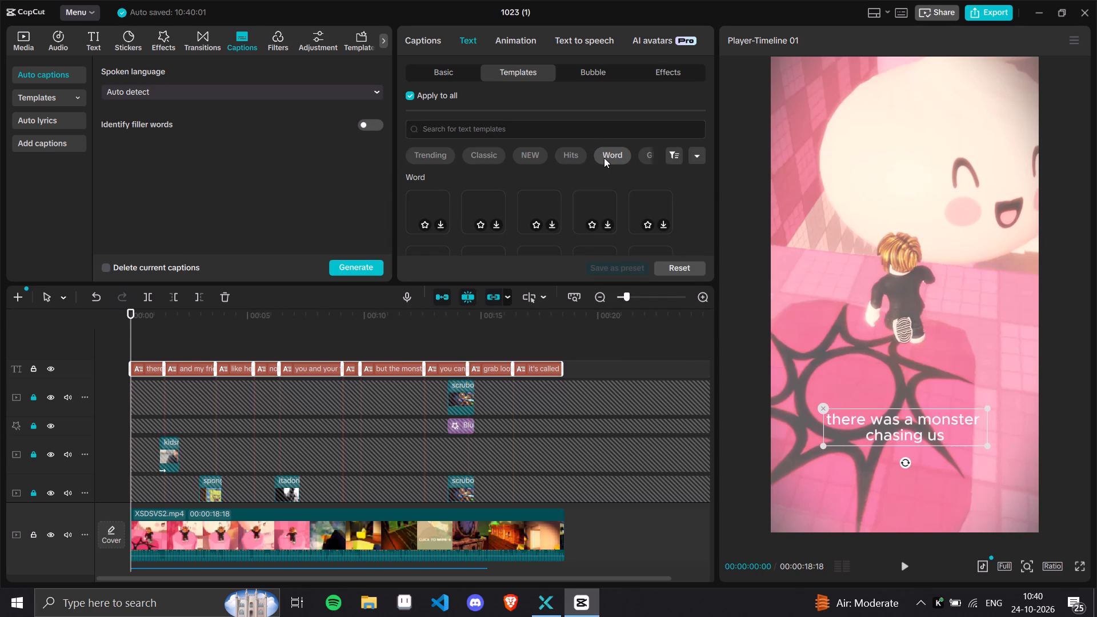
{"action": "scroll", "coordinate": [562, 223], "scroll_direction": "down", "scroll_amount": 1}
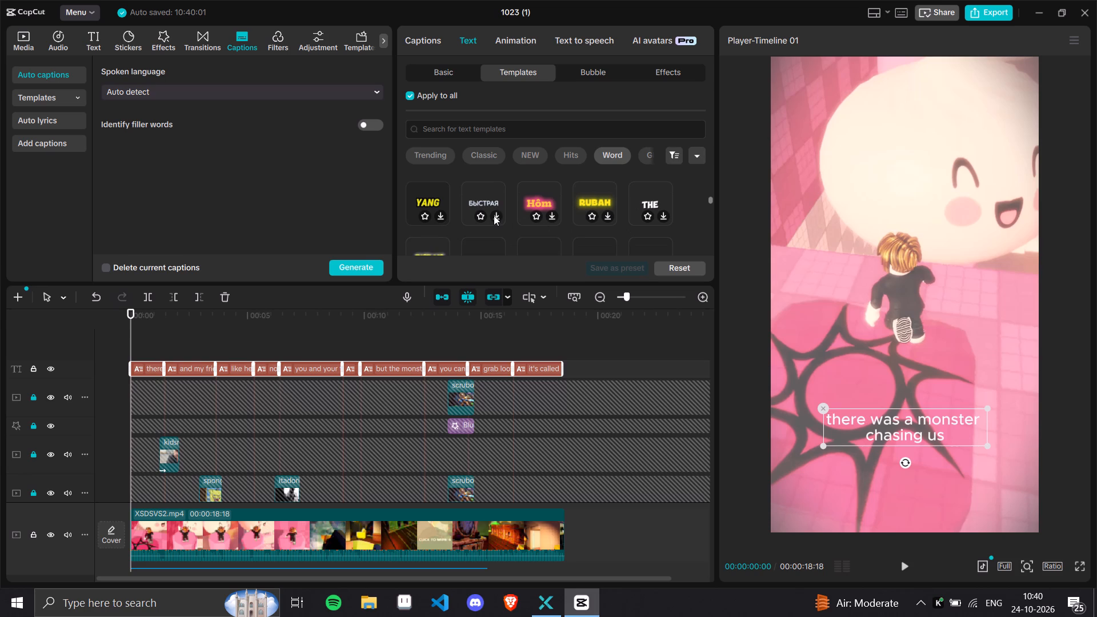
{"action": "scroll", "coordinate": [494, 215], "scroll_direction": "down", "scroll_amount": 2}
{"action": "scroll", "coordinate": [494, 215], "scroll_direction": "up", "scroll_amount": 4}
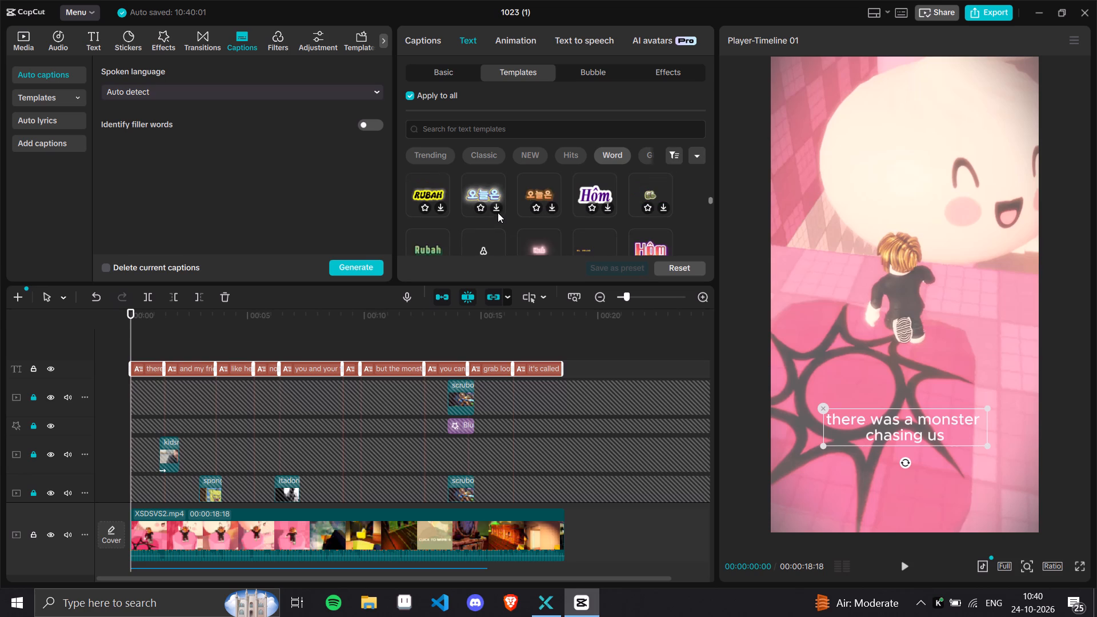
{"action": "left_click", "coordinate": [537, 153]}
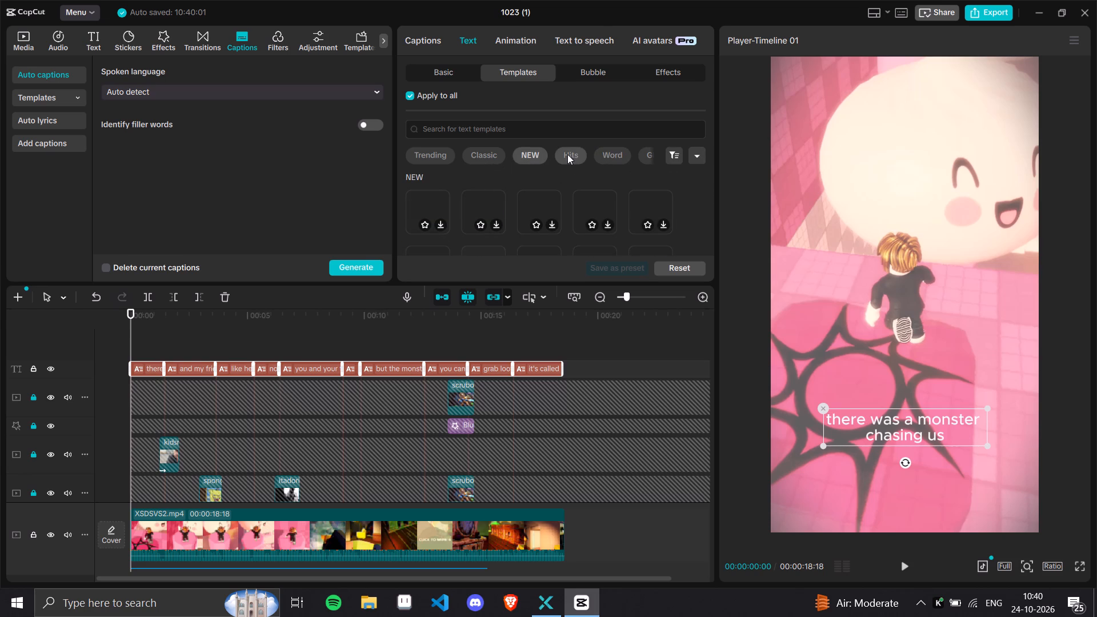
{"action": "left_click", "coordinate": [568, 155]}
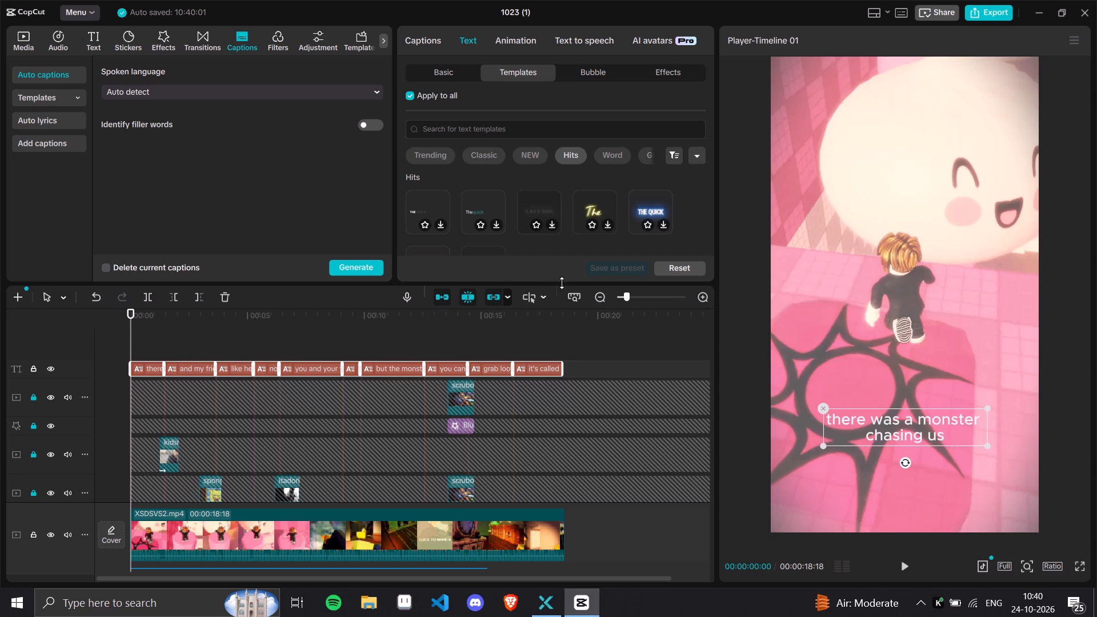
Enlarge the template browser and apply the Glow template "Rubah cokelat yang" with yellow word highlighting to all captions.
{"action": "left_click_drag", "start_coordinate": [562, 283], "coordinate": [543, 400]}
{"action": "scroll", "coordinate": [526, 275], "scroll_direction": "down", "scroll_amount": 2}
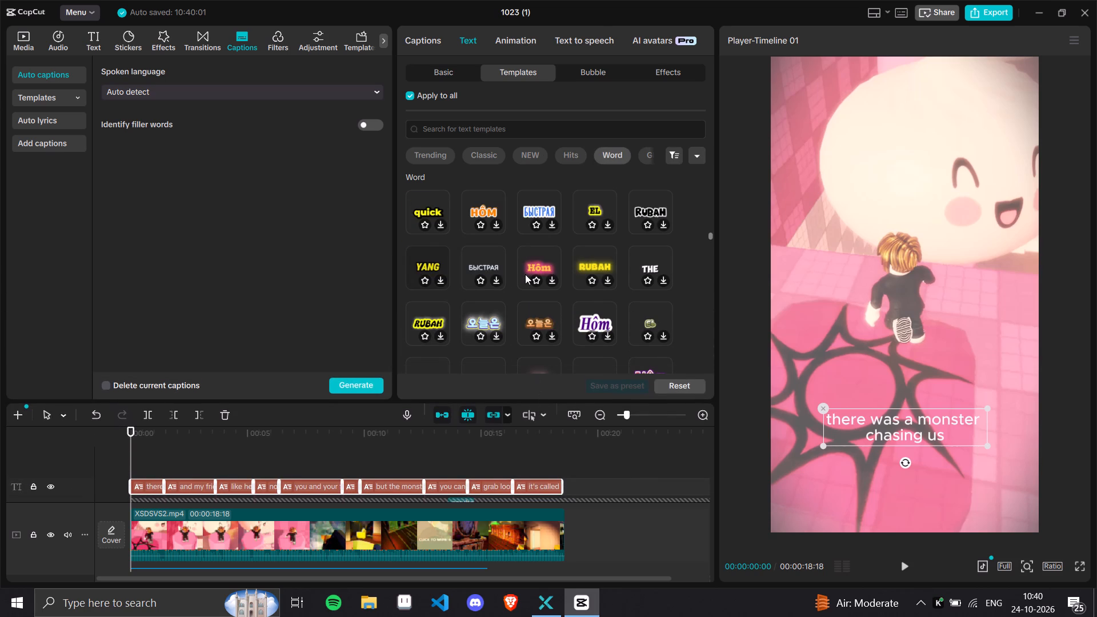
{"action": "scroll", "coordinate": [524, 271], "scroll_direction": "down", "scroll_amount": 5}
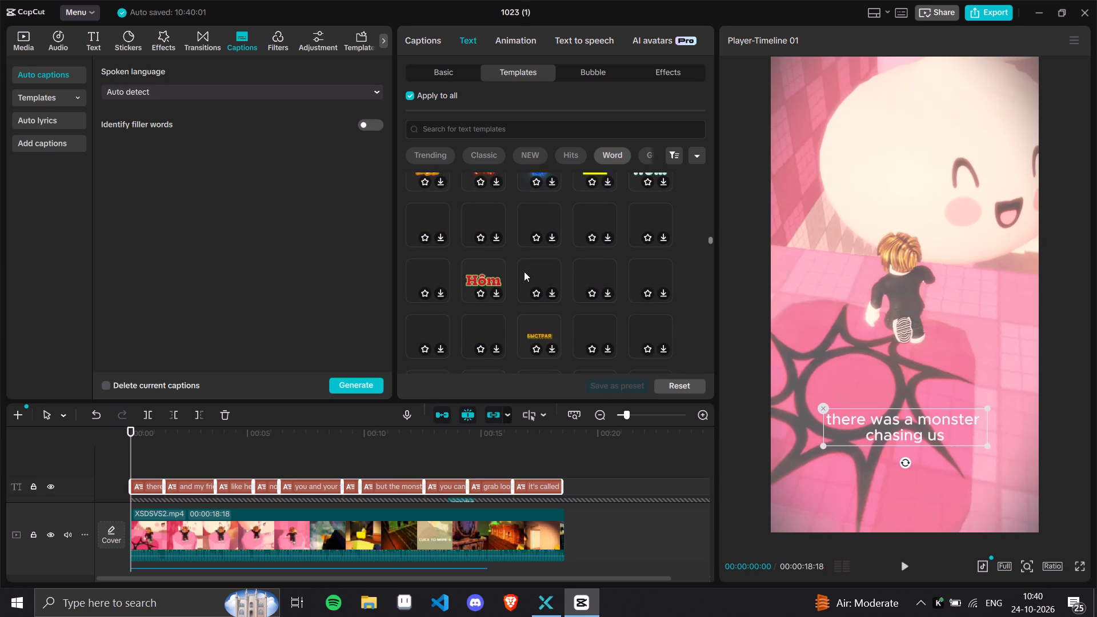
{"action": "scroll", "coordinate": [524, 271], "scroll_direction": "down", "scroll_amount": 10}
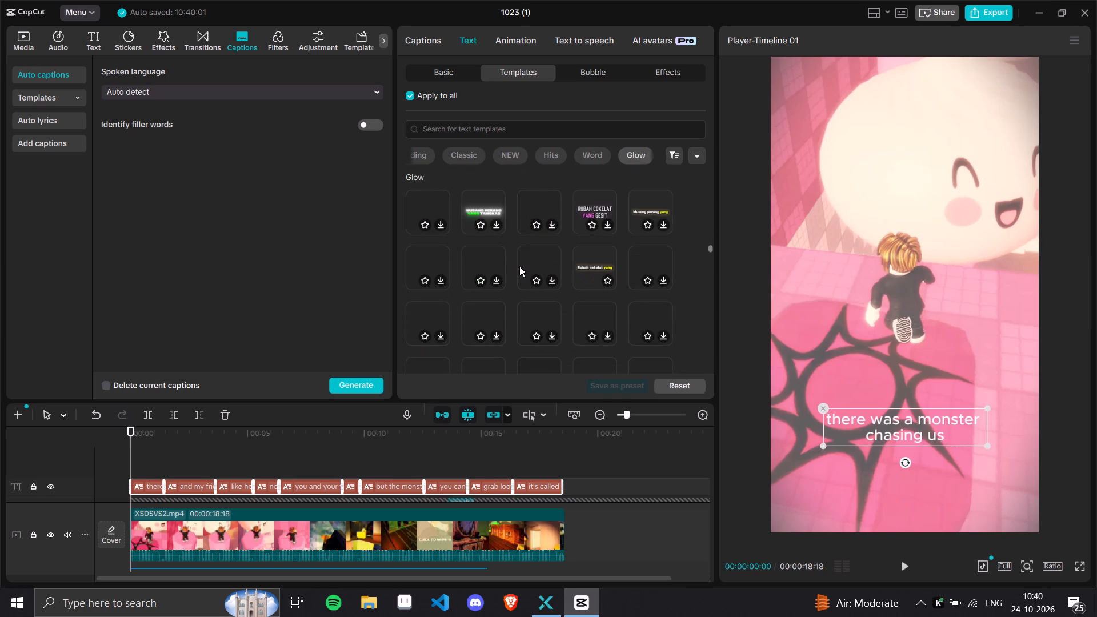
{"action": "scroll", "coordinate": [616, 238], "scroll_direction": "down", "scroll_amount": 4}
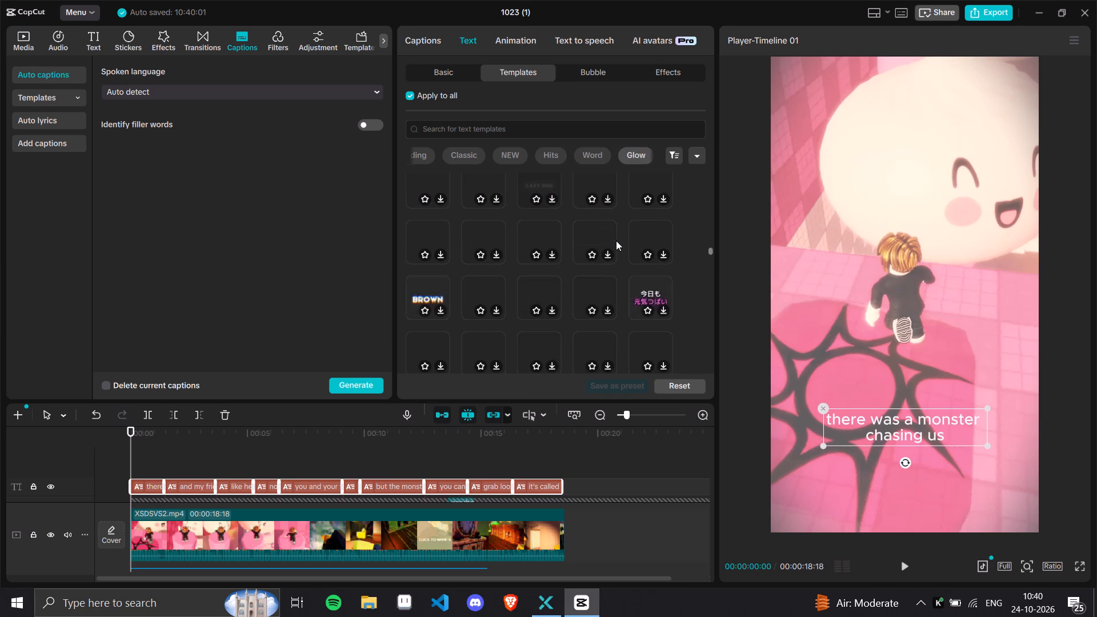
{"action": "scroll", "coordinate": [616, 241], "scroll_direction": "up", "scroll_amount": 4}
{"action": "left_click", "coordinate": [601, 253]}
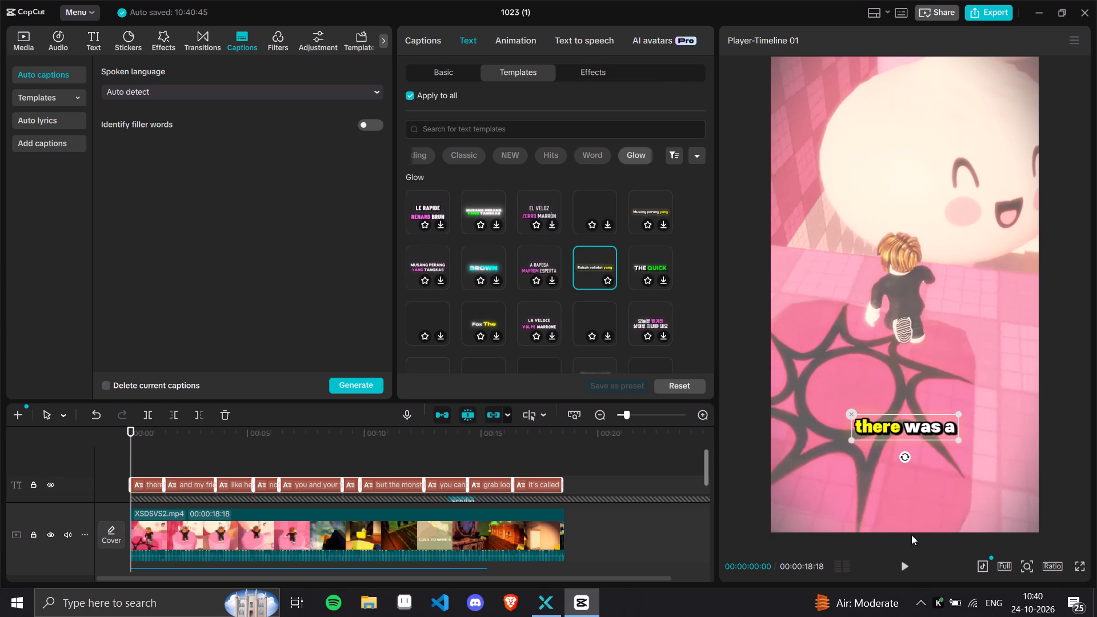
Play the opening and move the captions up to just below the boy's photo overlay.
{"action": "left_click", "coordinate": [911, 559]}
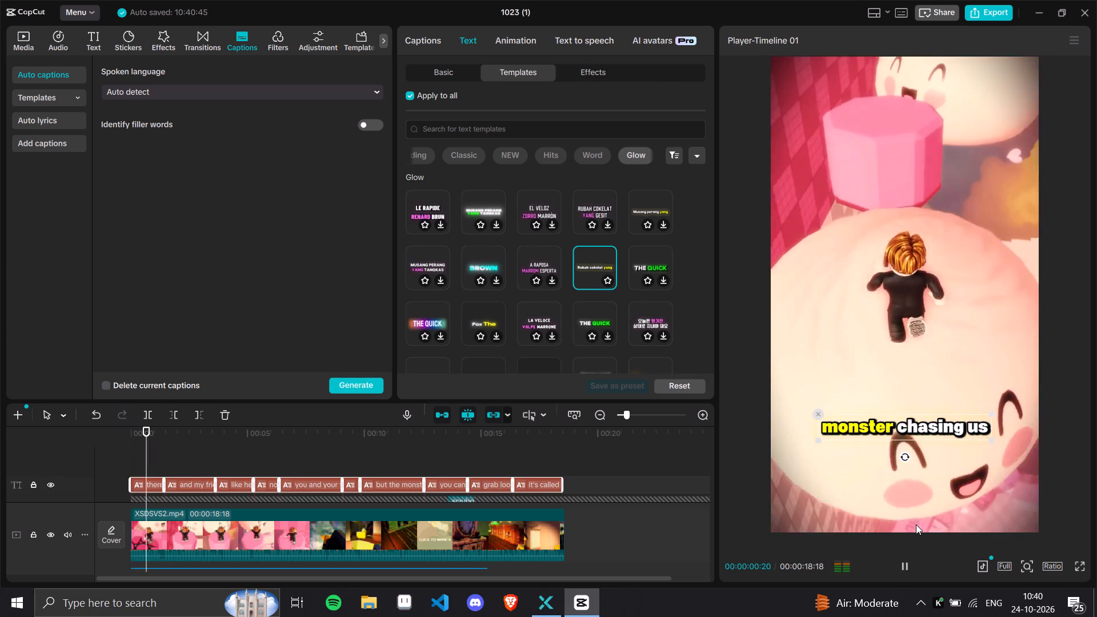
{"action": "left_click_drag", "start_coordinate": [883, 431], "coordinate": [882, 412]}
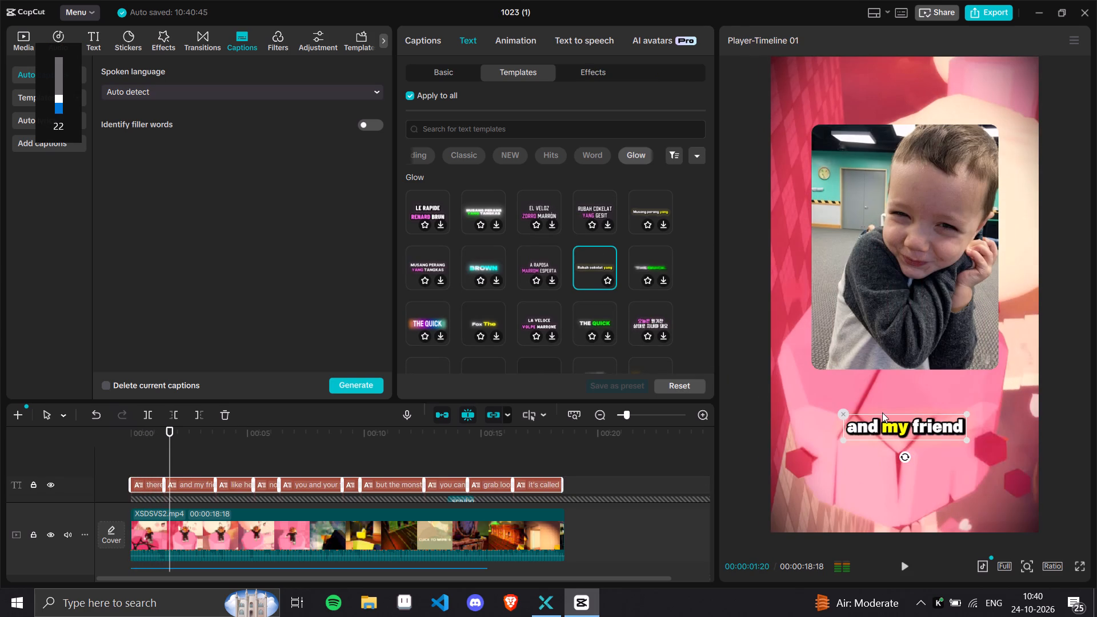
{"action": "left_click_drag", "start_coordinate": [882, 412], "coordinate": [883, 402]}
{"action": "left_click_drag", "start_coordinate": [908, 427], "coordinate": [908, 387]}
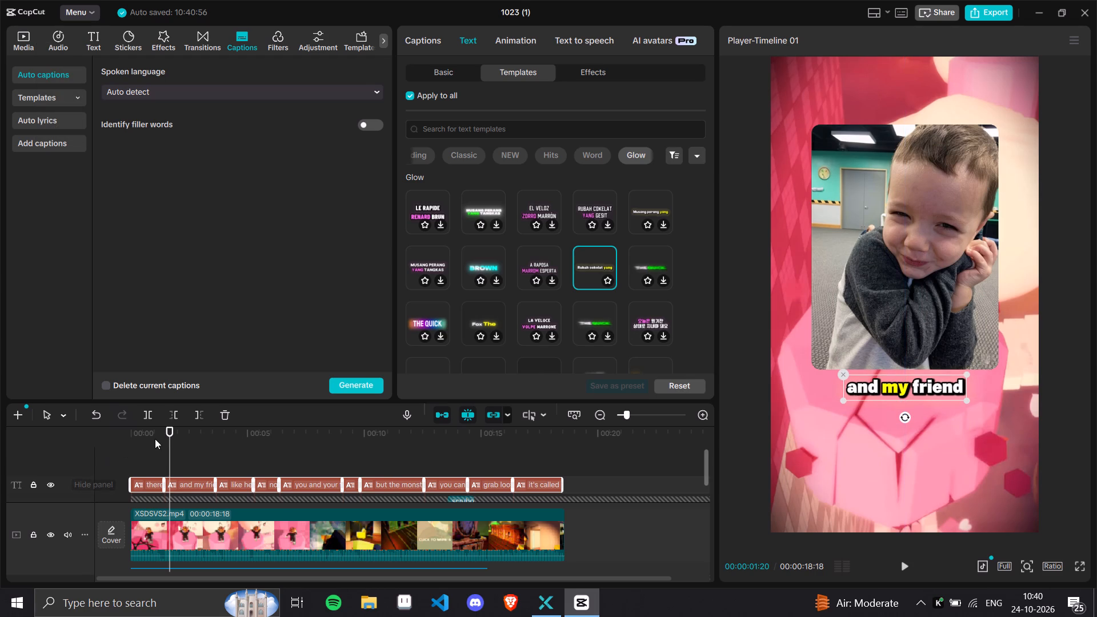
Return to the start of the timeline and scale all captions up slightly.
{"action": "left_click_drag", "start_coordinate": [155, 439], "coordinate": [101, 445]}
{"action": "scroll", "coordinate": [206, 443], "scroll_direction": "down", "scroll_amount": 4}
{"action": "scroll", "coordinate": [382, 457], "scroll_direction": "down", "scroll_amount": 3}
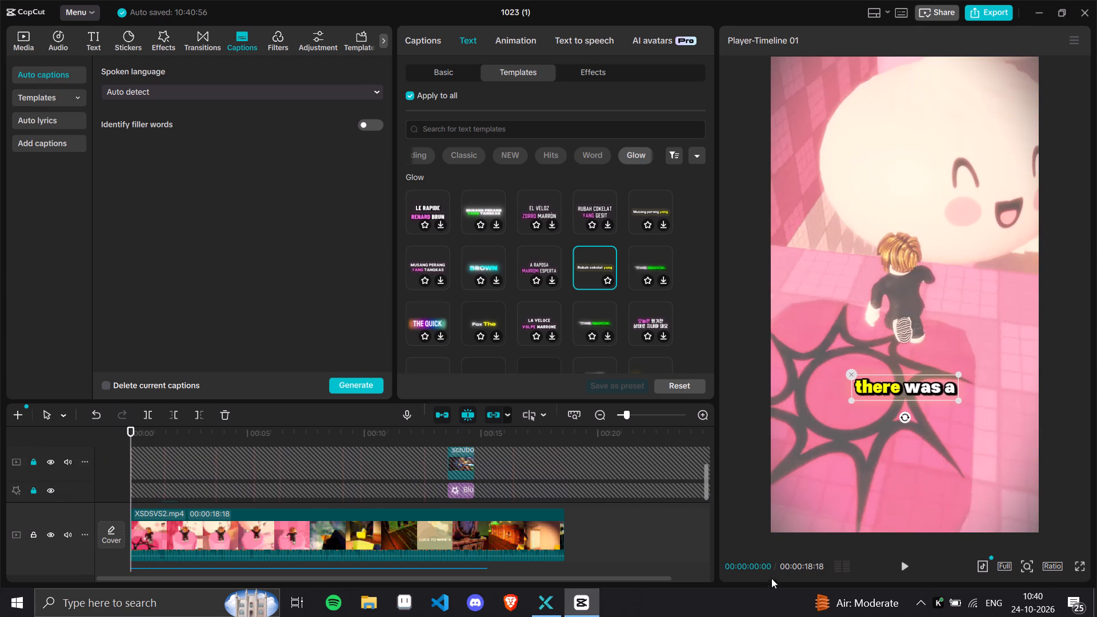
{"action": "left_click_drag", "start_coordinate": [852, 403], "coordinate": [842, 407]}
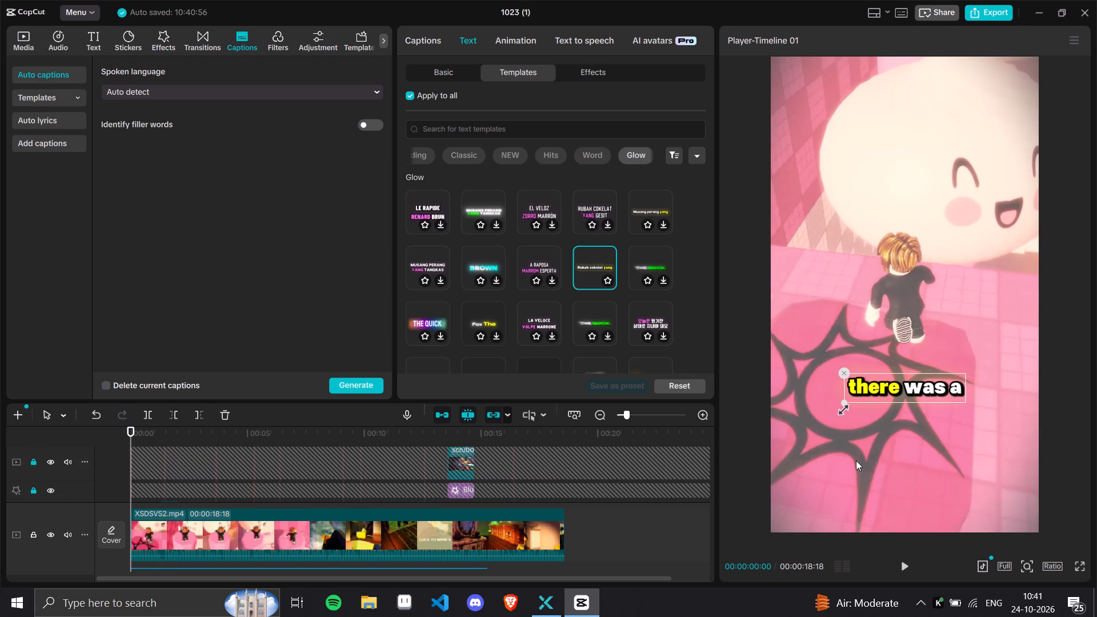
Unmute the Nocturne music track and the three sound-effect tracks beneath the XSDSVS2.mp4 clip.
{"action": "left_click", "coordinate": [906, 576]}
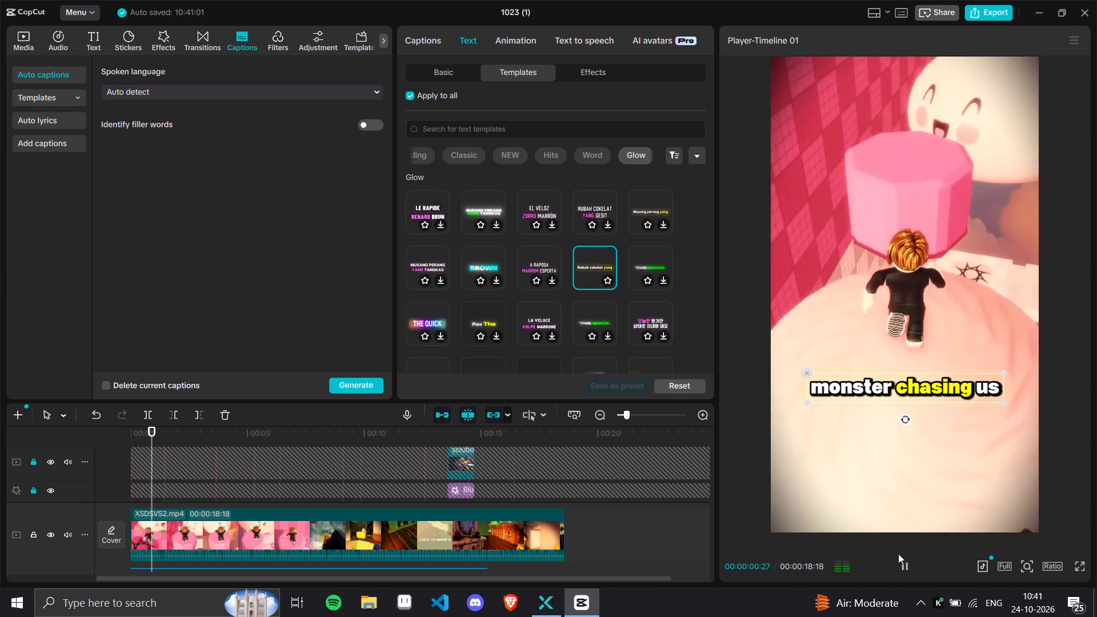
{"action": "scroll", "coordinate": [492, 478], "scroll_direction": "down", "scroll_amount": 4}
{"action": "scroll", "coordinate": [294, 460], "scroll_direction": "down", "scroll_amount": 3}
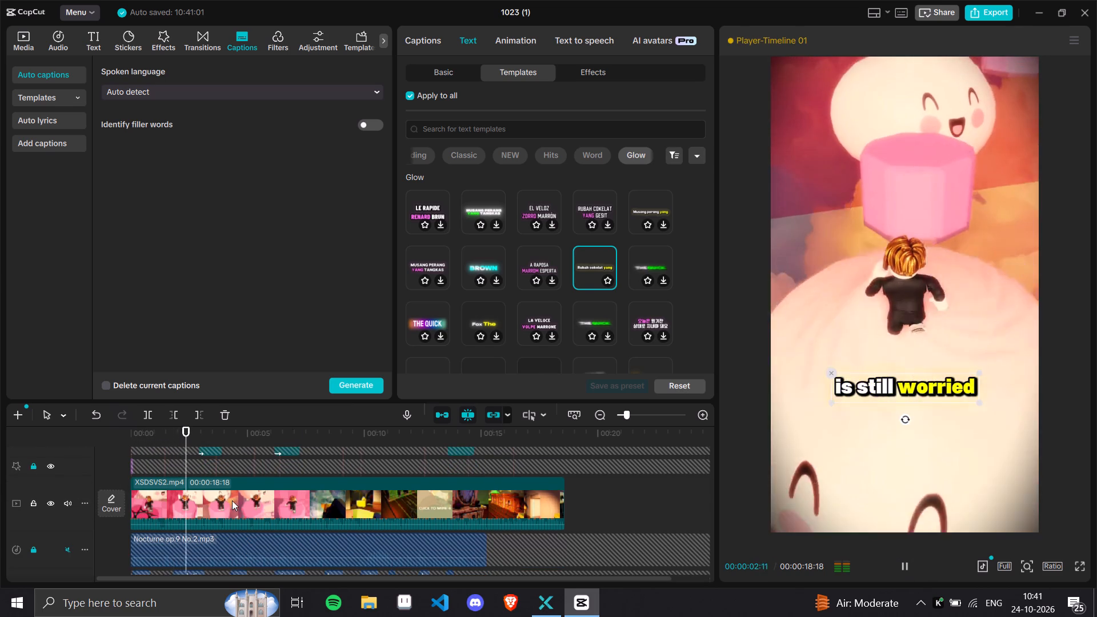
{"action": "scroll", "coordinate": [107, 521], "scroll_direction": "down", "scroll_amount": 7}
{"action": "scroll", "coordinate": [196, 484], "scroll_direction": "down", "scroll_amount": 3}
{"action": "left_click", "coordinate": [74, 542]}
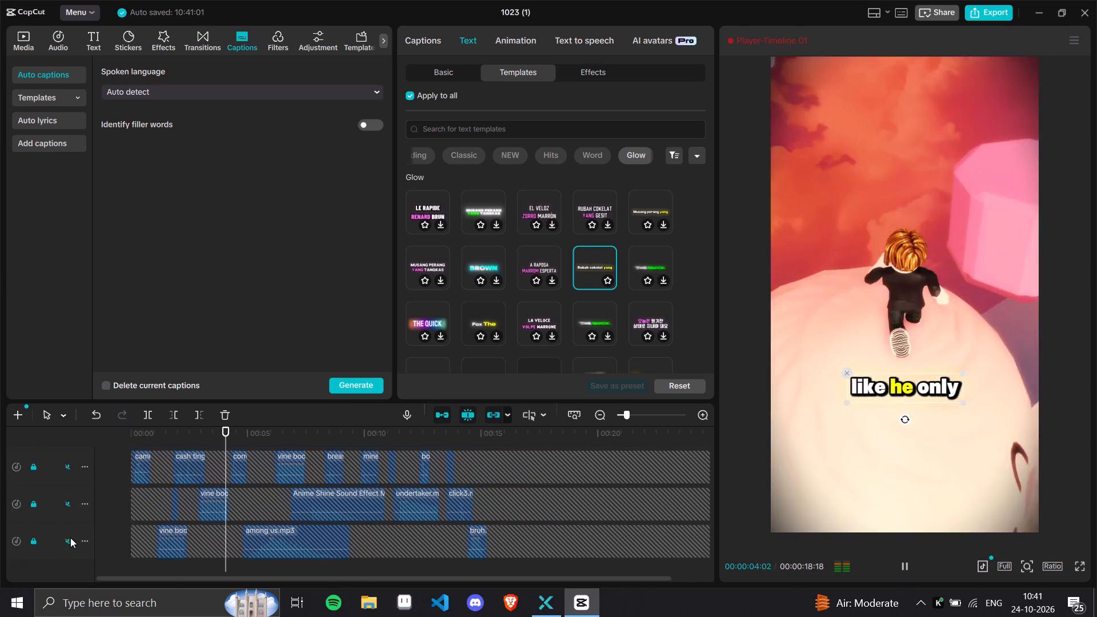
{"action": "left_click", "coordinate": [69, 542]}
{"action": "left_click", "coordinate": [68, 504]}
{"action": "left_click", "coordinate": [66, 475]}
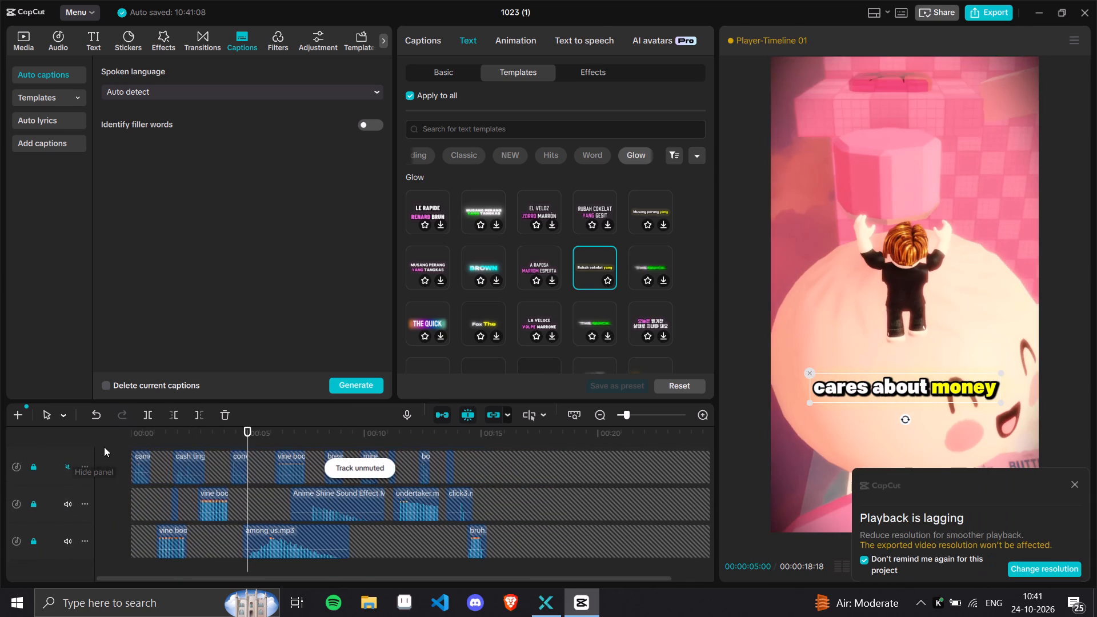
{"action": "left_click", "coordinate": [66, 467]}
{"action": "scroll", "coordinate": [155, 480], "scroll_direction": "up", "scroll_amount": 3}
{"action": "left_click", "coordinate": [64, 479]}
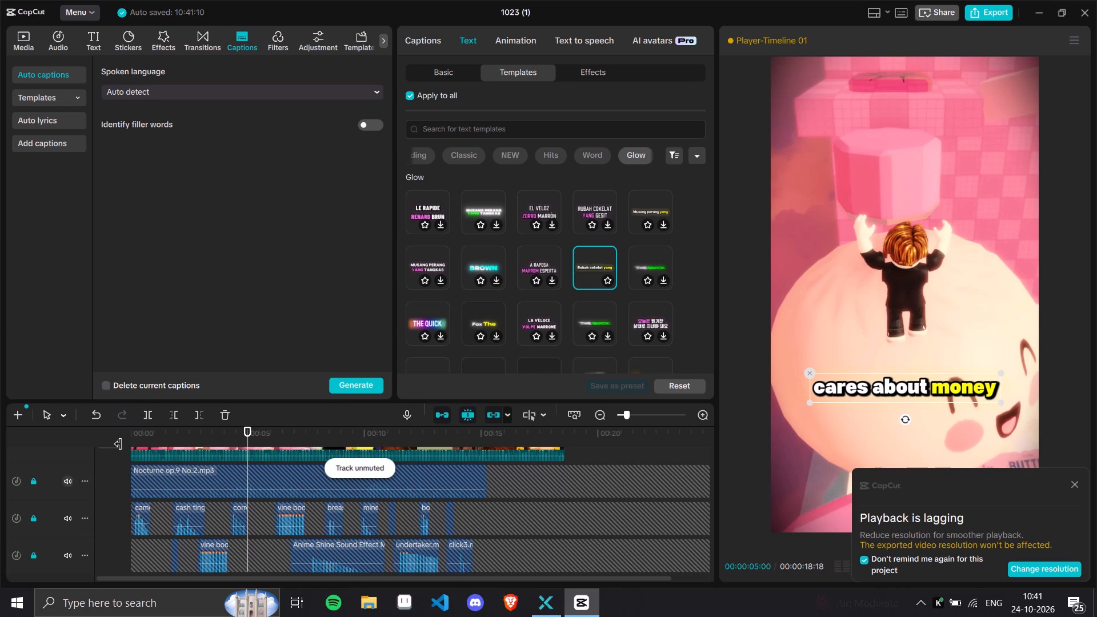
Dismiss the playback notice and replay the opening from the start to check the sound effects against the video.
{"action": "left_click_drag", "start_coordinate": [154, 431], "coordinate": [80, 449]}
{"action": "left_click", "coordinate": [1076, 486]}
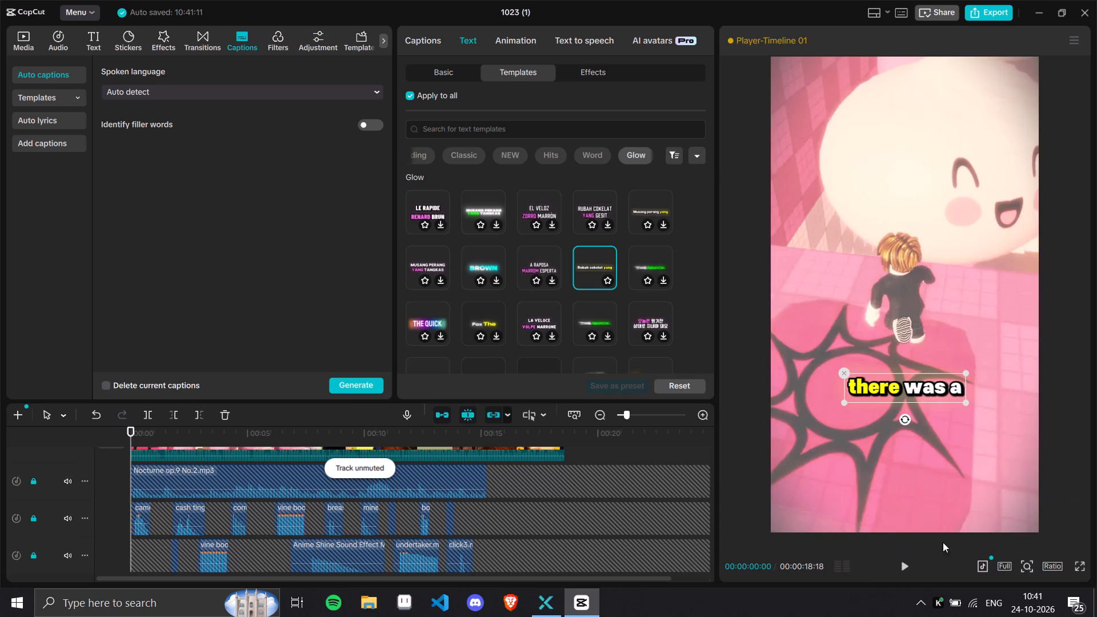
{"action": "left_click", "coordinate": [912, 566]}
{"action": "scroll", "coordinate": [483, 512], "scroll_direction": "down", "scroll_amount": 4}
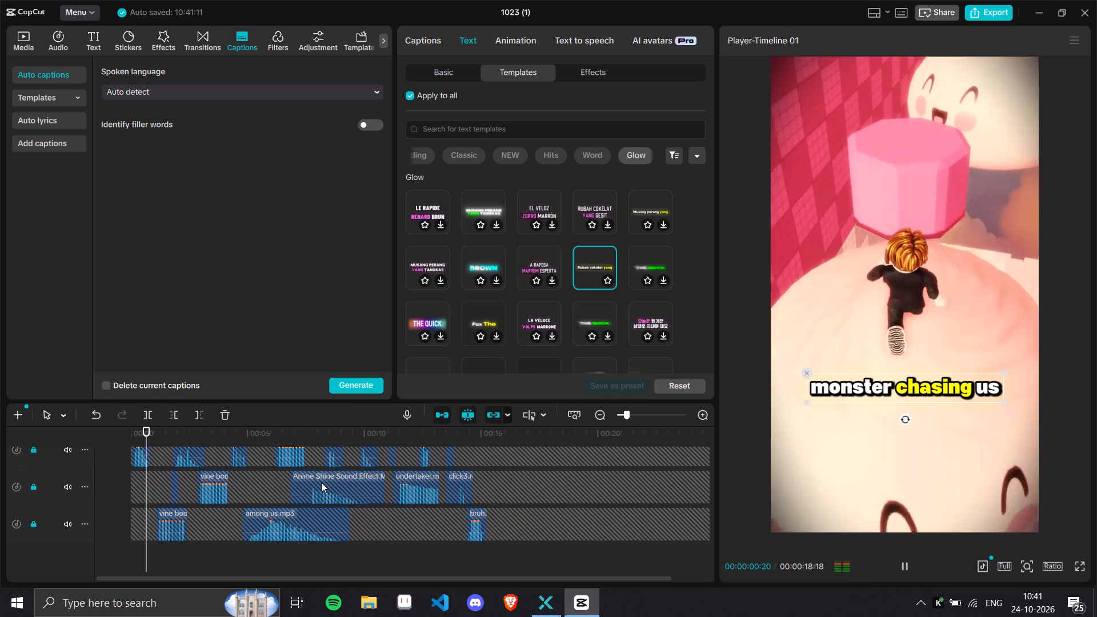
{"action": "left_click_drag", "start_coordinate": [132, 430], "coordinate": [120, 431]}
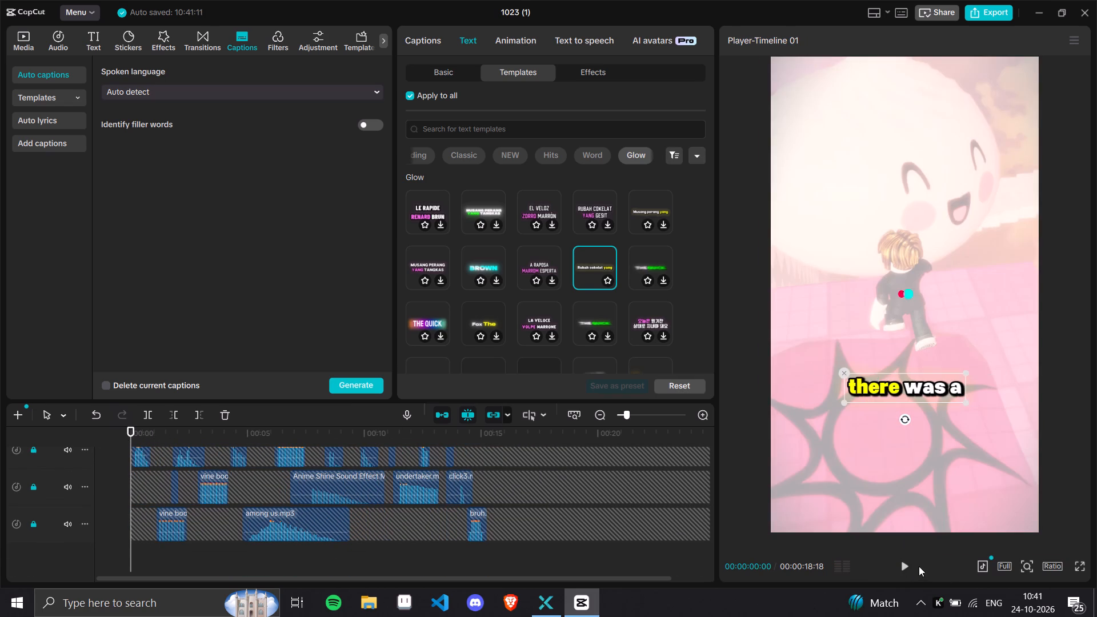
{"action": "left_click", "coordinate": [909, 564]}
{"action": "scroll", "coordinate": [376, 515], "scroll_direction": "up", "scroll_amount": 2}
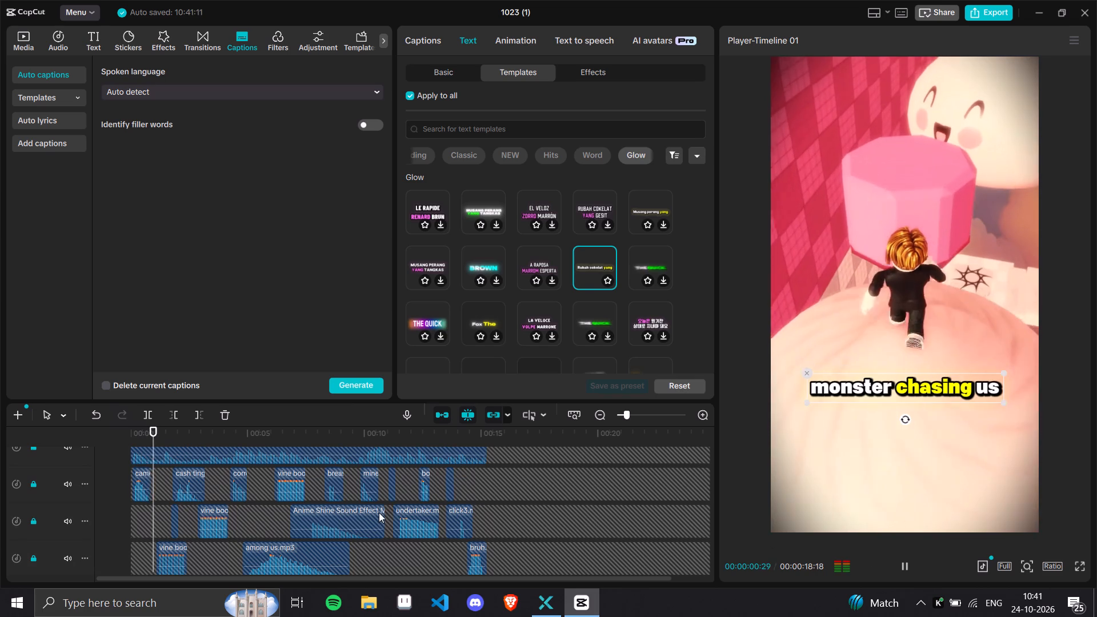
{"action": "scroll", "coordinate": [395, 499], "scroll_direction": "up", "scroll_amount": 2}
{"action": "scroll", "coordinate": [277, 488], "scroll_direction": "down", "scroll_amount": 3}
{"action": "left_click", "coordinate": [165, 438]}
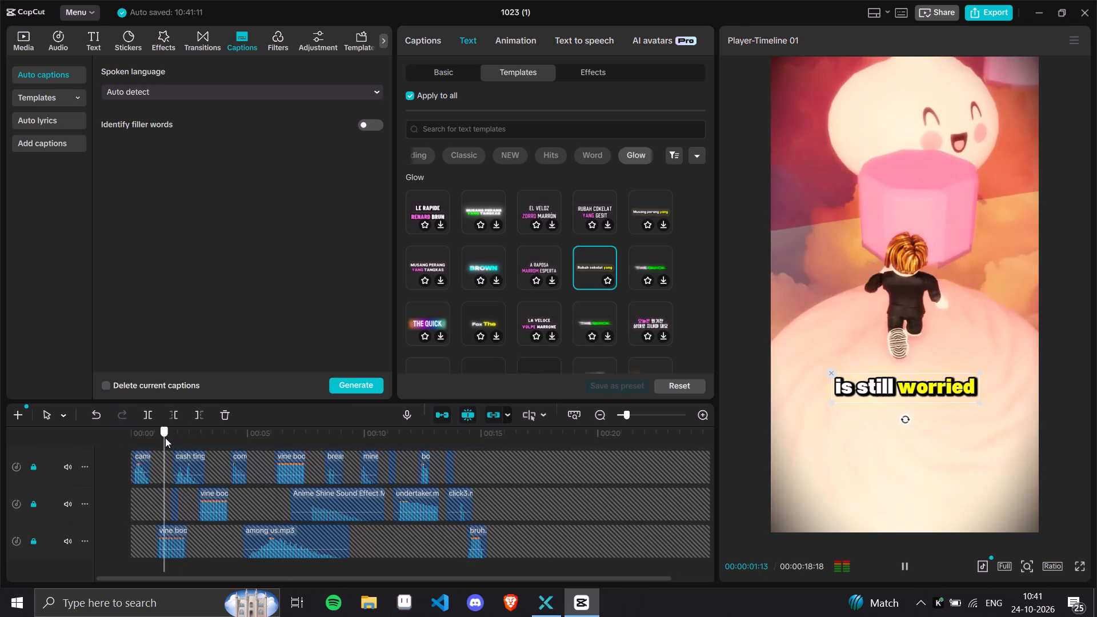
{"action": "left_click", "coordinate": [163, 437]}
{"action": "left_click", "coordinate": [911, 567]}
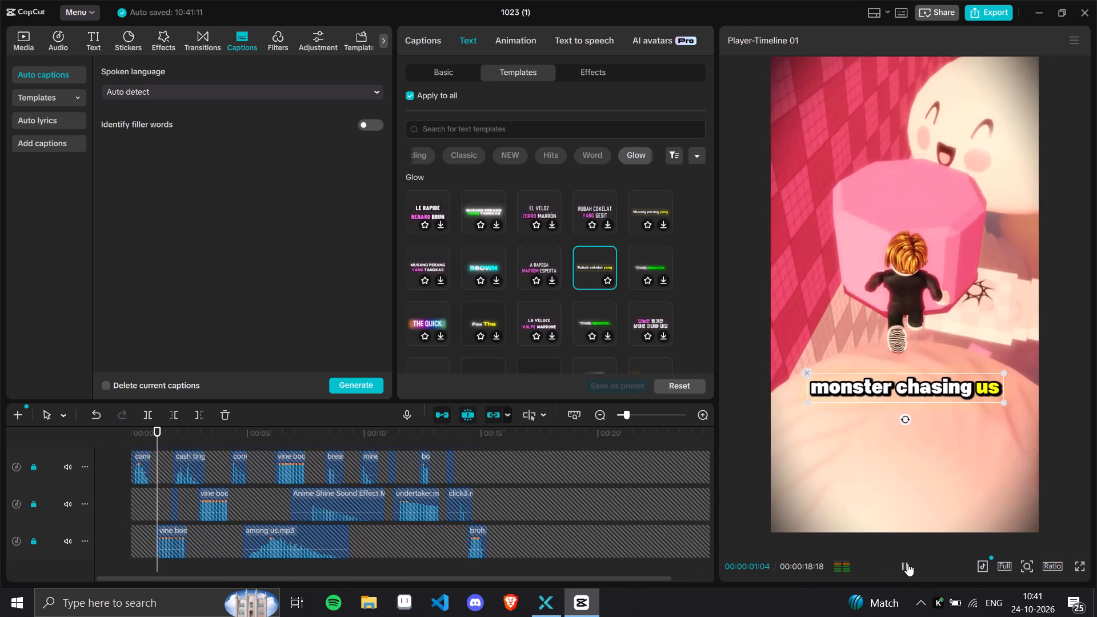
Enlarge the timeline area so the overlay tracks and sound-effect tracks can be worked on together around the opening seconds.
{"action": "left_click_drag", "start_coordinate": [151, 433], "coordinate": [159, 442]}
{"action": "scroll", "coordinate": [209, 554], "scroll_direction": "up", "scroll_amount": 7}
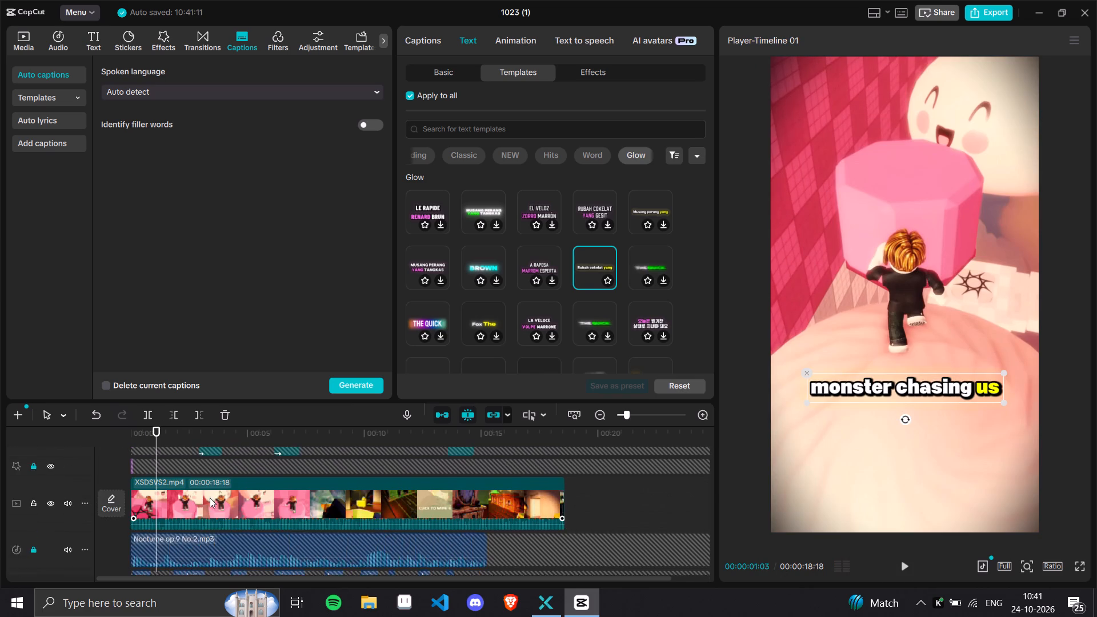
{"action": "scroll", "coordinate": [211, 493], "scroll_direction": "up", "scroll_amount": 5}
{"action": "scroll", "coordinate": [235, 470], "scroll_direction": "down", "scroll_amount": 3}
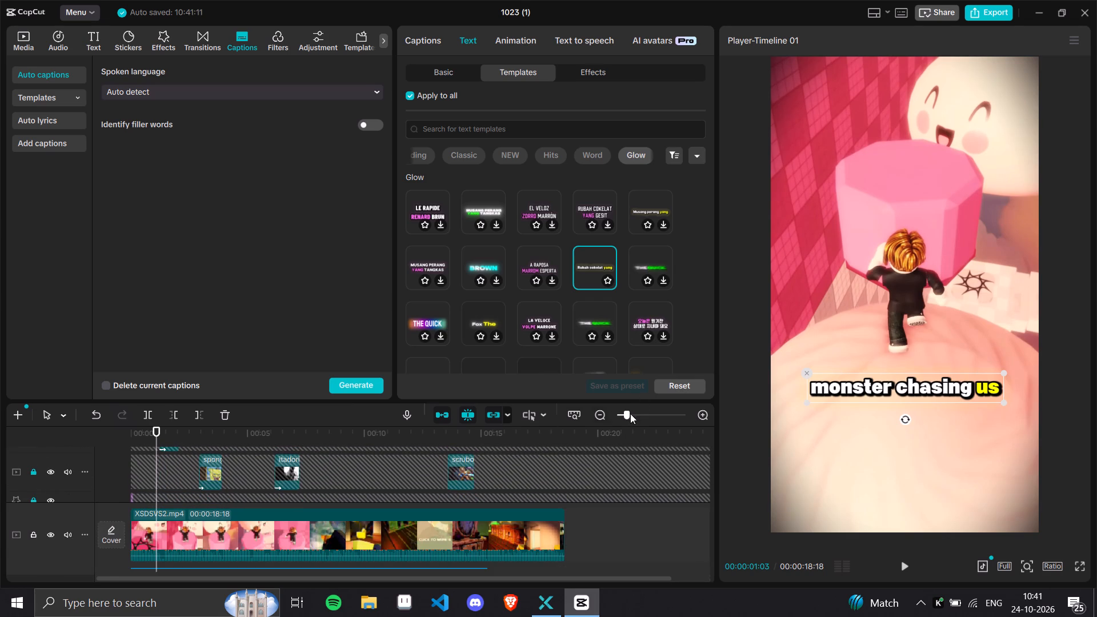
{"action": "left_click_drag", "start_coordinate": [630, 414], "coordinate": [638, 415]}
{"action": "scroll", "coordinate": [447, 460], "scroll_direction": "down", "scroll_amount": 12}
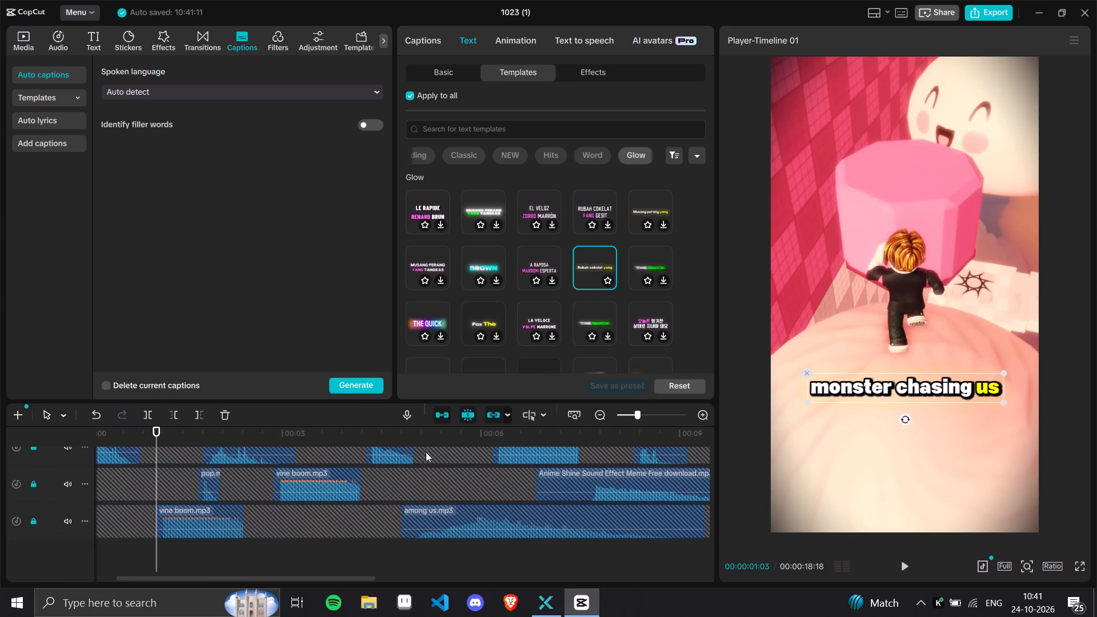
{"action": "scroll", "coordinate": [445, 462], "scroll_direction": "up", "scroll_amount": 6}
{"action": "left_click_drag", "start_coordinate": [638, 411], "coordinate": [615, 410]}
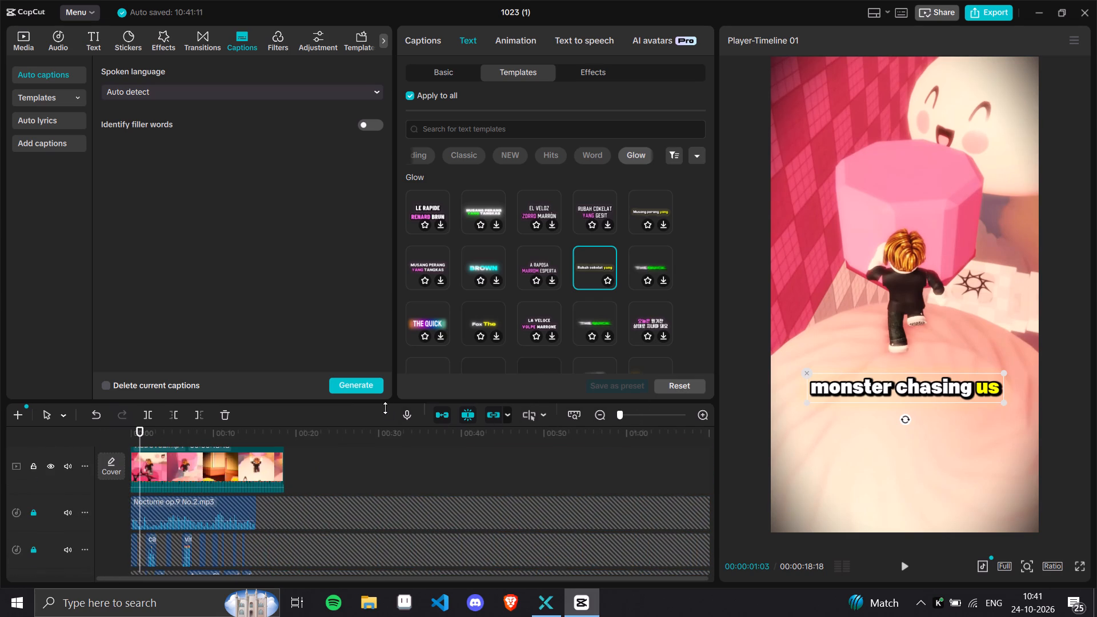
{"action": "left_click_drag", "start_coordinate": [385, 404], "coordinate": [395, 258]}
{"action": "left_click_drag", "start_coordinate": [401, 401], "coordinate": [399, 349]}
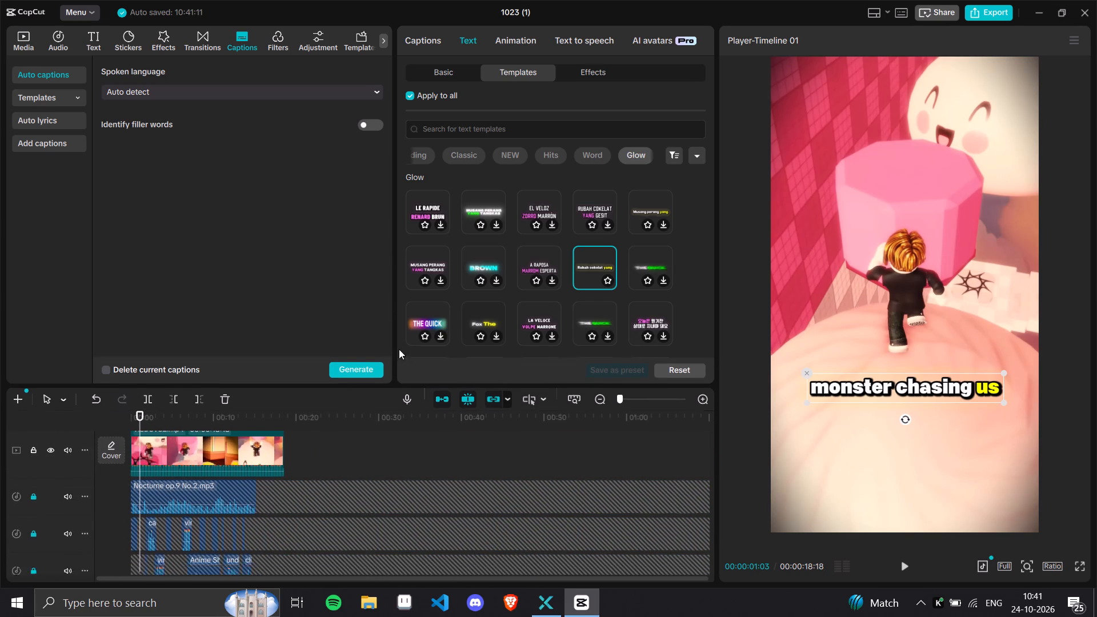
{"action": "left_click_drag", "start_coordinate": [399, 349], "coordinate": [419, 254]}
{"action": "scroll", "coordinate": [273, 402], "scroll_direction": "up", "scroll_amount": 4}
{"action": "scroll", "coordinate": [212, 373], "scroll_direction": "up", "scroll_amount": 1}
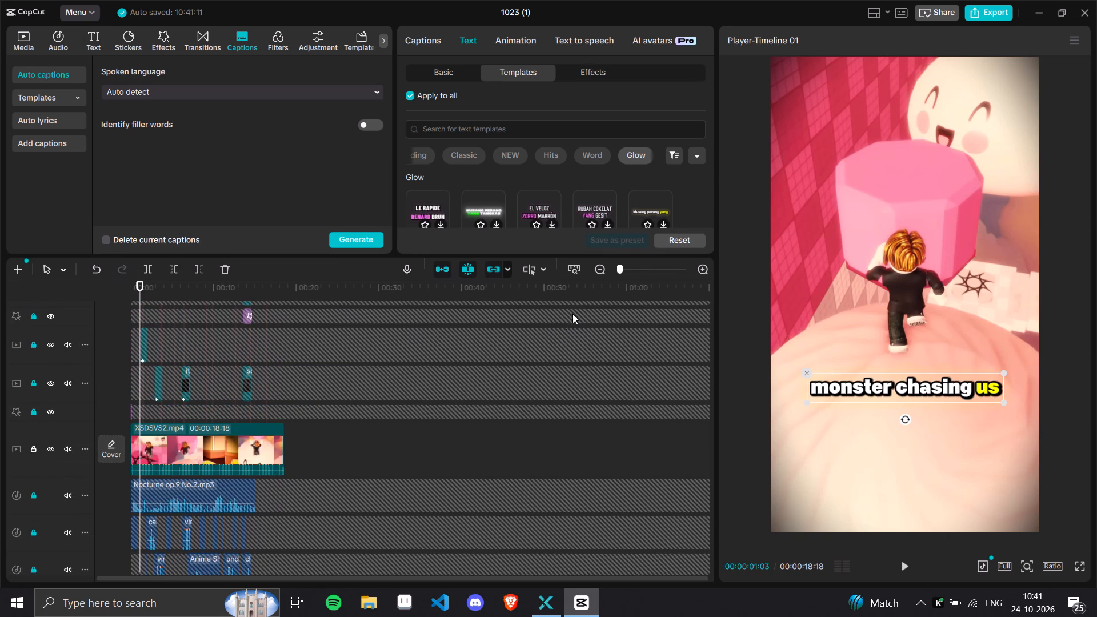
{"action": "left_click_drag", "start_coordinate": [627, 265], "coordinate": [638, 269]}
{"action": "scroll", "coordinate": [414, 359], "scroll_direction": "down", "scroll_amount": 3}
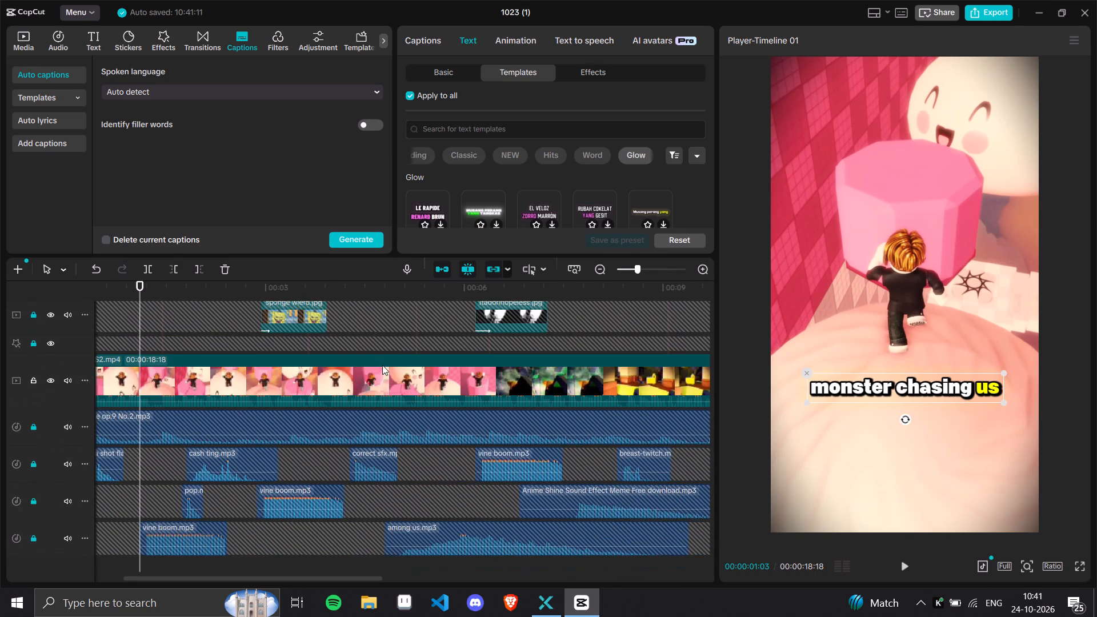
{"action": "scroll", "coordinate": [382, 365], "scroll_direction": "down", "scroll_amount": 3}
{"action": "scroll", "coordinate": [359, 377], "scroll_direction": "up", "scroll_amount": 3}
{"action": "scroll", "coordinate": [291, 391], "scroll_direction": "up", "scroll_amount": 1}
Replay the section from about 00:00:01:06 repeatedly to check the first vine boom.mp3 against the boy's photo overlay and captions.
{"action": "left_click", "coordinate": [142, 292]}
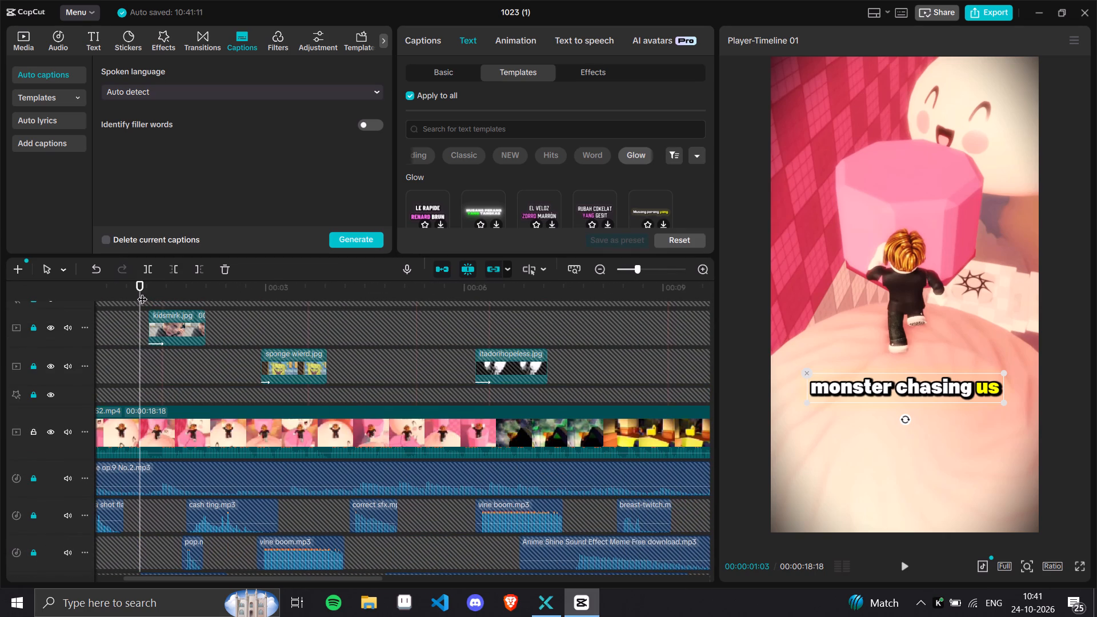
{"action": "left_click", "coordinate": [152, 292]}
{"action": "left_click", "coordinate": [908, 568]}
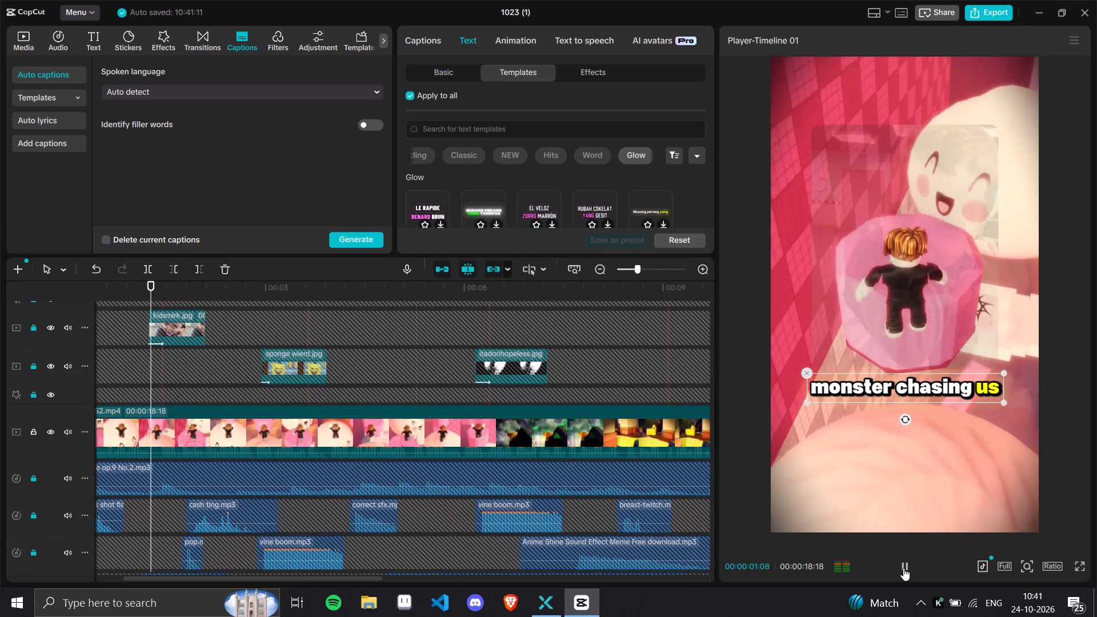
{"action": "left_click", "coordinate": [147, 294]}
{"action": "scroll", "coordinate": [167, 327], "scroll_direction": "down", "scroll_amount": 4}
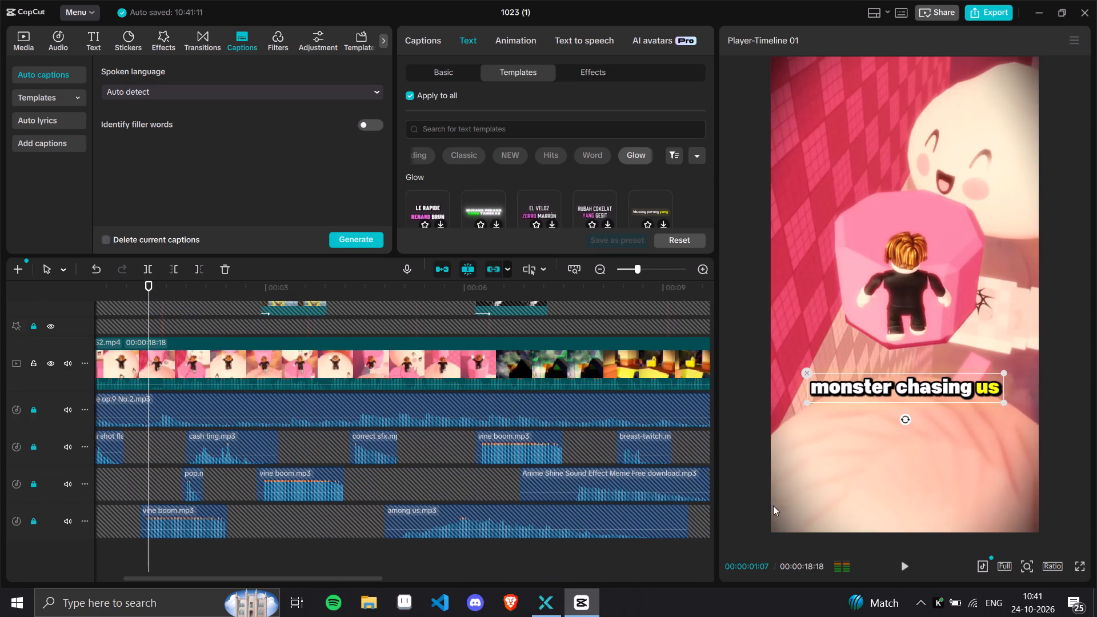
{"action": "left_click", "coordinate": [905, 571]}
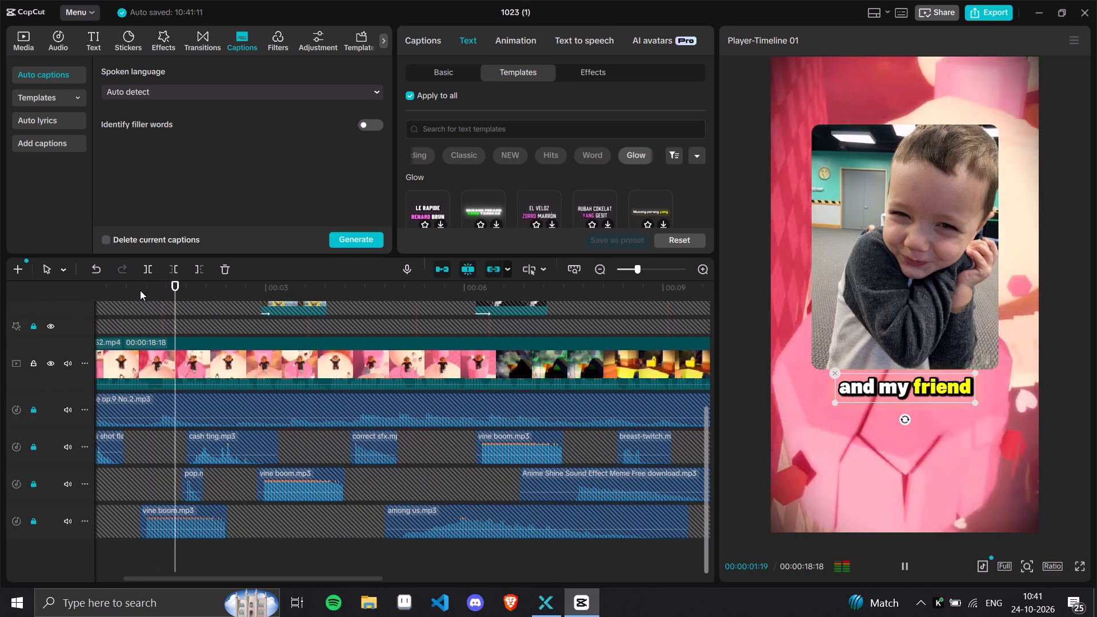
{"action": "left_click", "coordinate": [143, 291]}
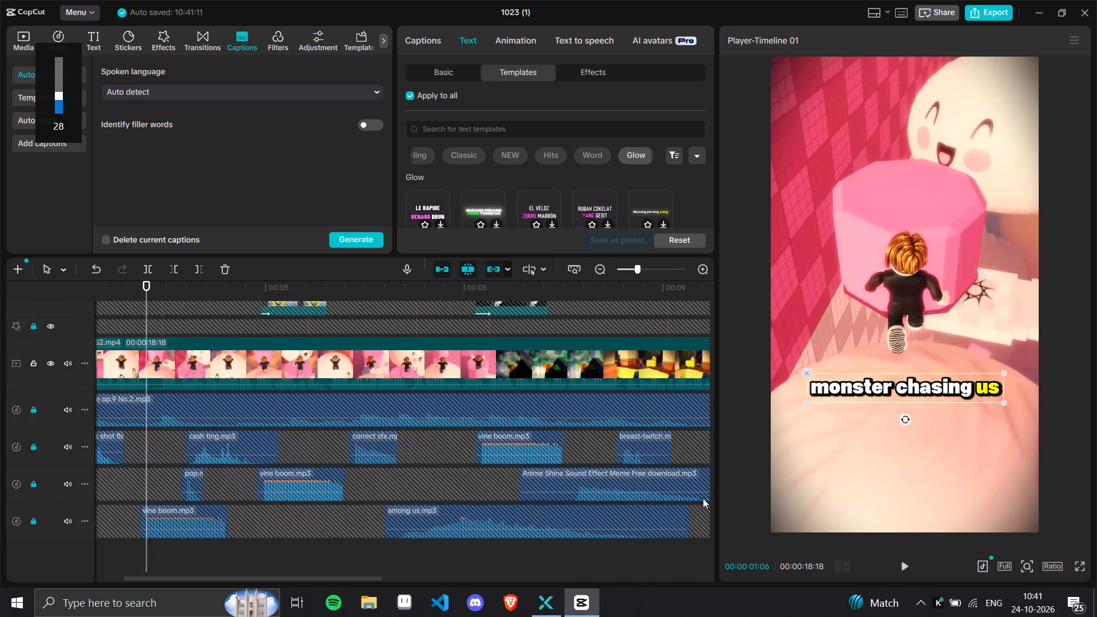
{"action": "left_click", "coordinate": [914, 566]}
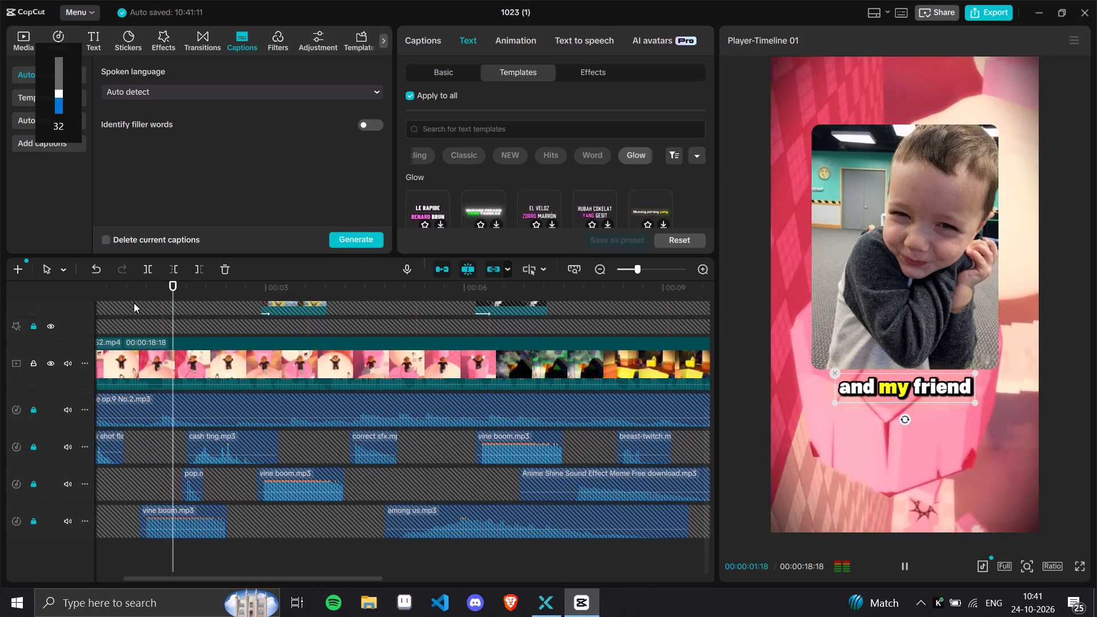
{"action": "left_click", "coordinate": [144, 290]}
{"action": "left_click", "coordinate": [147, 291]}
{"action": "left_click_drag", "start_coordinate": [150, 293], "coordinate": [145, 292]}
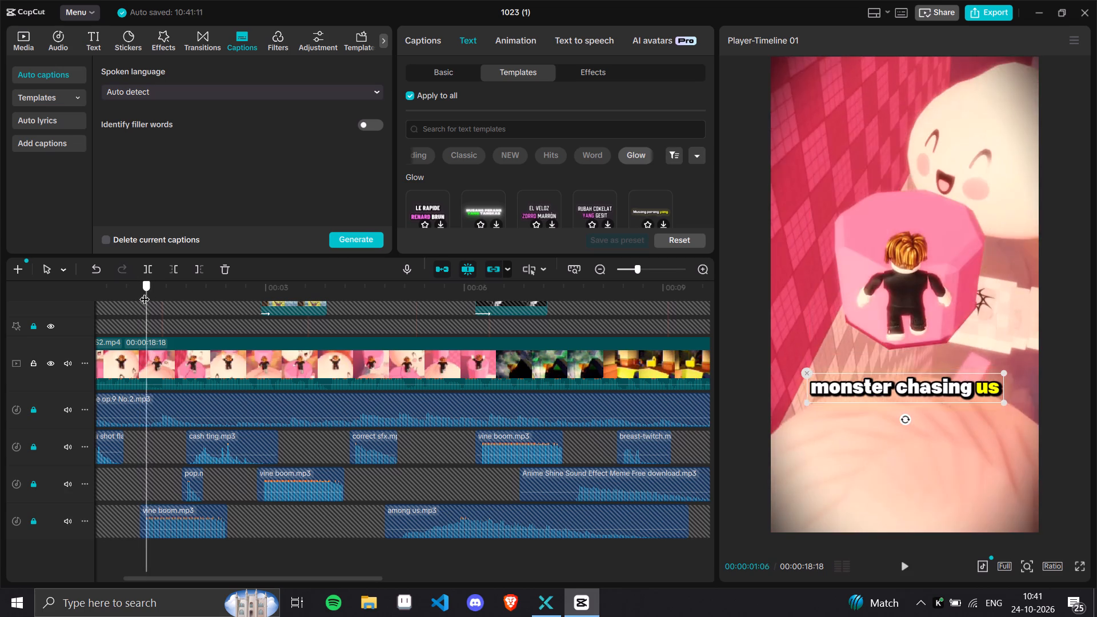
{"action": "left_click_drag", "start_coordinate": [145, 292], "coordinate": [211, 321]}
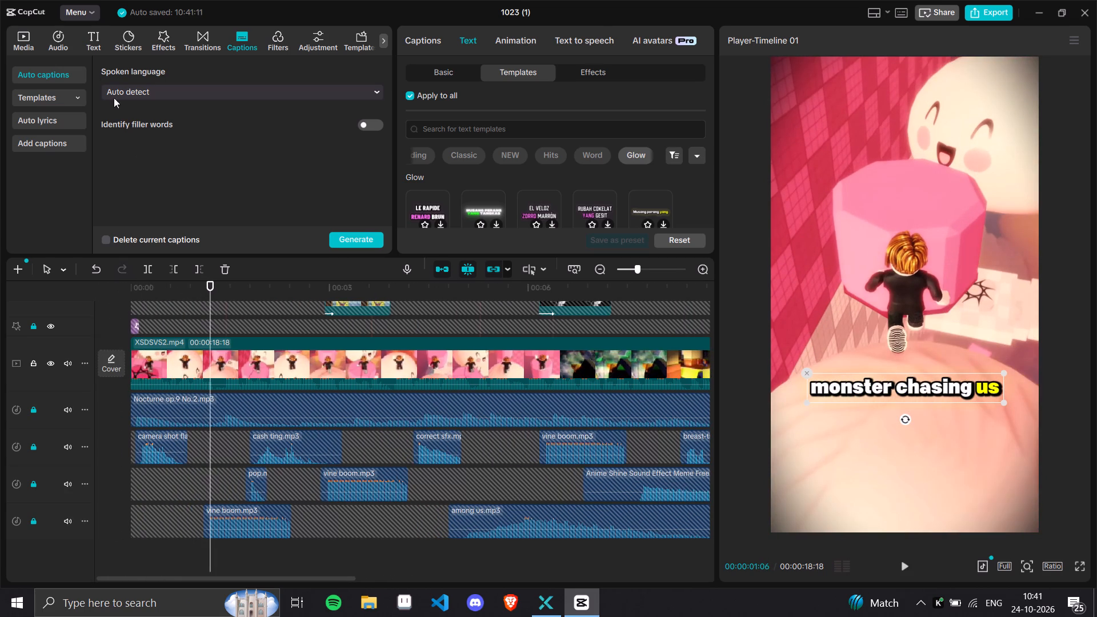
Unlock the kidsmirk.jpg overlay track and play to about the end of that photo.
{"action": "left_click", "coordinate": [23, 51]}
{"action": "scroll", "coordinate": [293, 441], "scroll_direction": "up", "scroll_amount": 7}
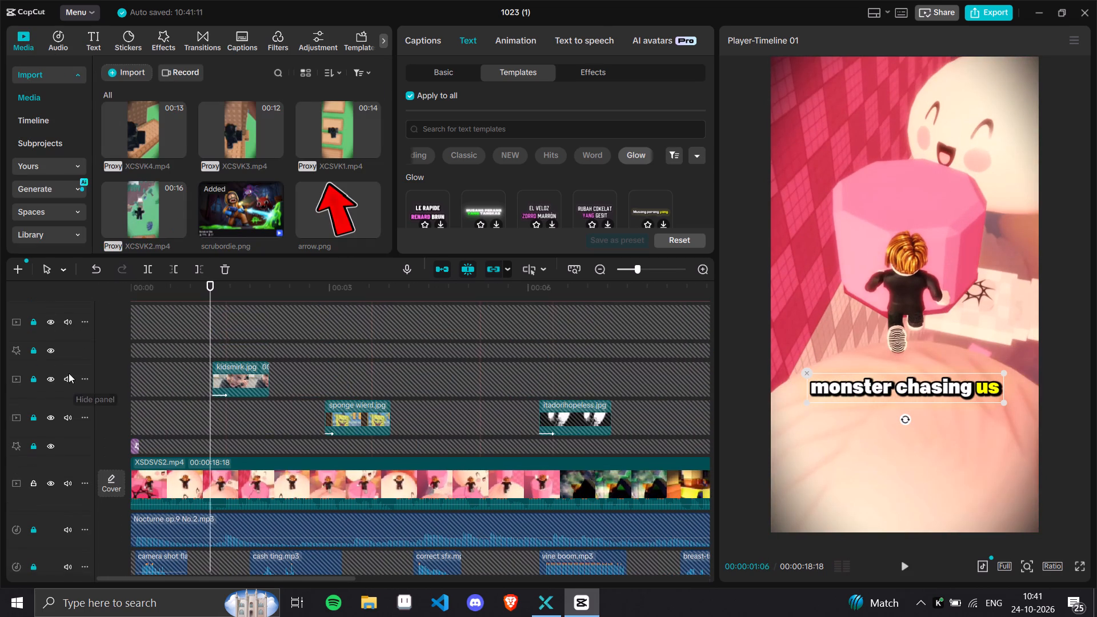
{"action": "left_click", "coordinate": [37, 377]}
{"action": "scroll", "coordinate": [256, 375], "scroll_direction": "down", "scroll_amount": 4}
{"action": "left_click", "coordinate": [901, 568]}
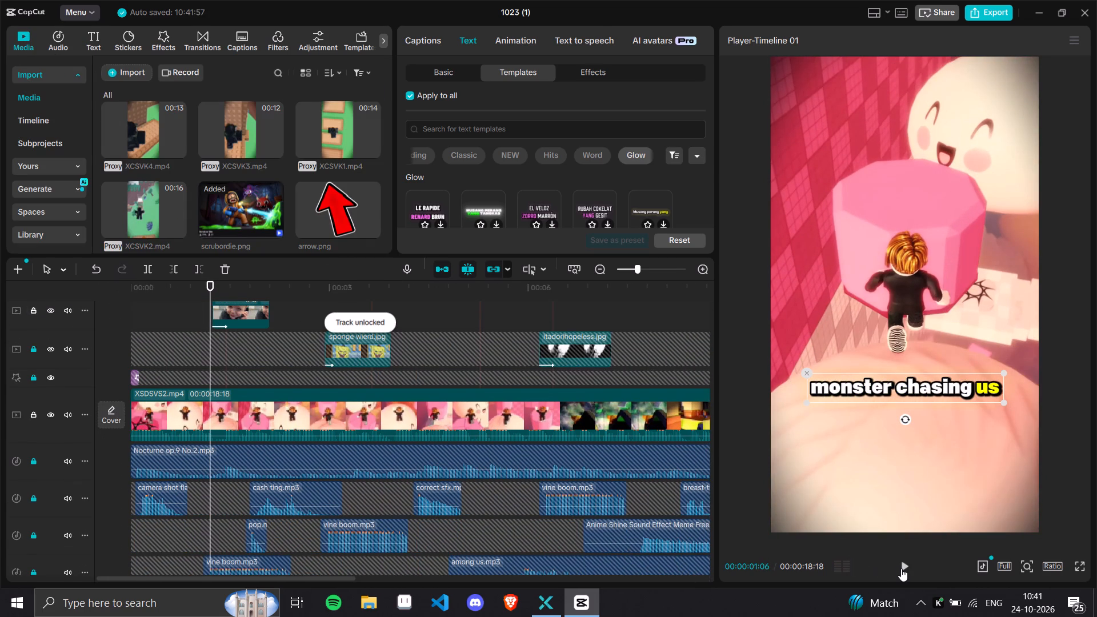
{"action": "left_click", "coordinate": [901, 568]}
{"action": "scroll", "coordinate": [288, 443], "scroll_direction": "down", "scroll_amount": 4}
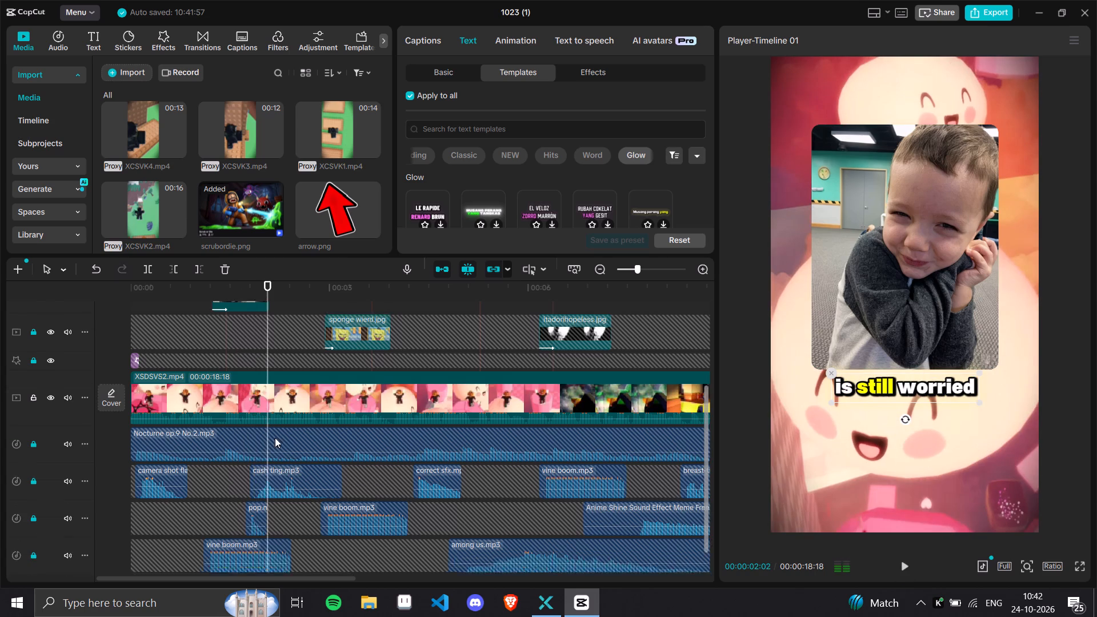
Unlock the lowest sound-effect track and move its first vine boom.mp3 later, to start at about 2 seconds.
{"action": "left_click", "coordinate": [26, 522]}
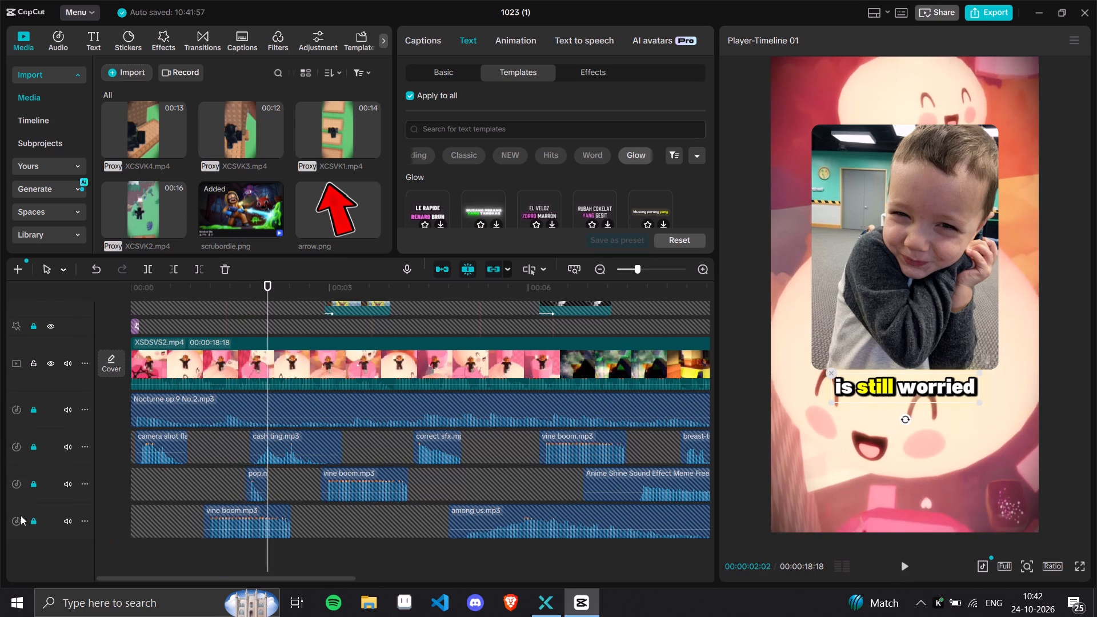
{"action": "left_click", "coordinate": [32, 519]}
{"action": "left_click_drag", "start_coordinate": [253, 512], "coordinate": [310, 512]}
{"action": "left_click_drag", "start_coordinate": [247, 511], "coordinate": [299, 516]}
{"action": "left_click", "coordinate": [243, 513]}
{"action": "left_click", "coordinate": [279, 510]}
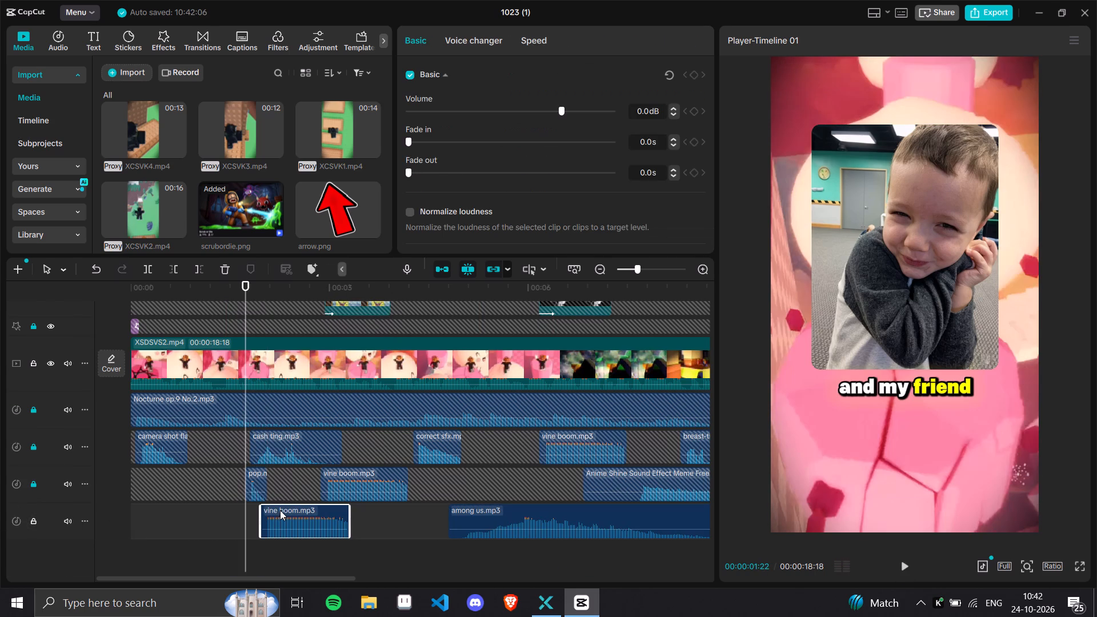
Unlock the other two sound-effect tracks and delete the cash ting.mp3 clip and the short pop clip beneath it.
{"action": "left_click", "coordinate": [34, 486]}
{"action": "left_click", "coordinate": [265, 442]}
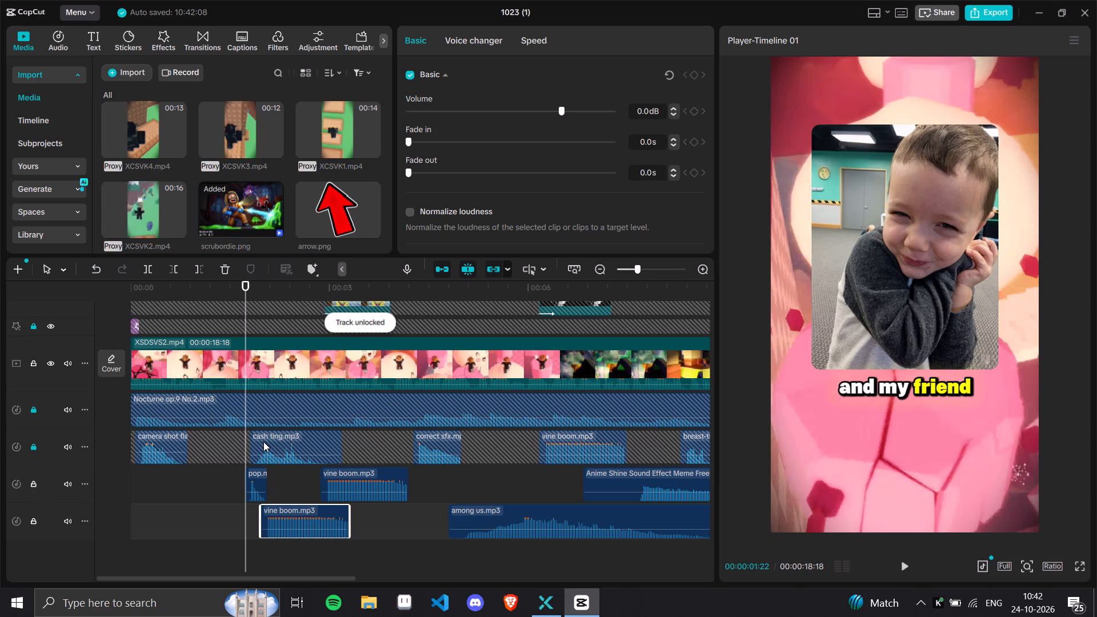
{"action": "left_click", "coordinate": [38, 446]}
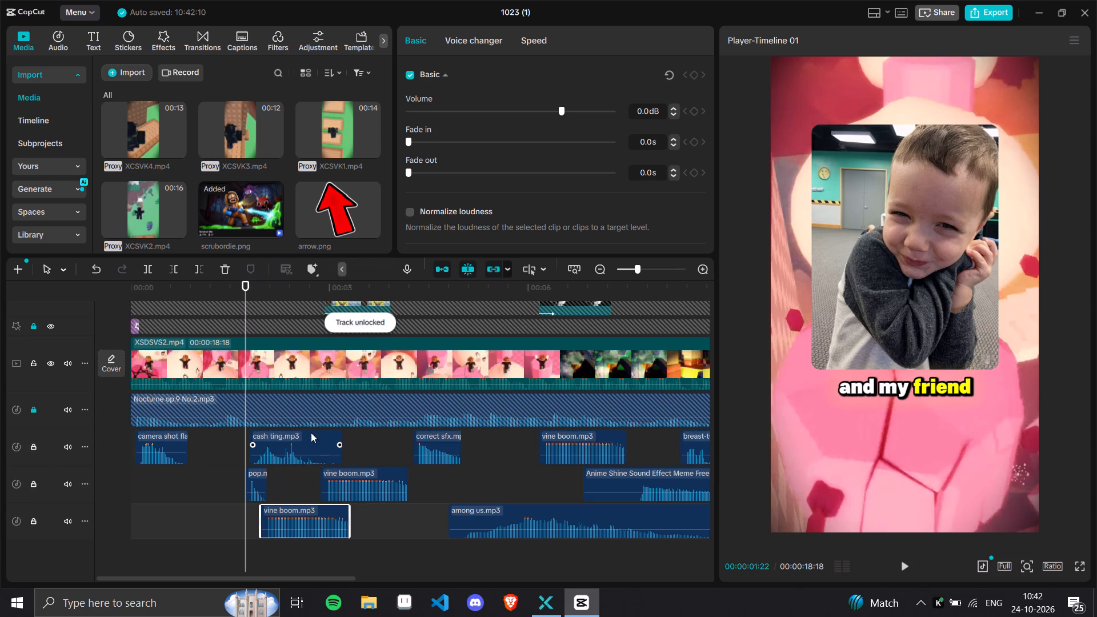
{"action": "left_click", "coordinate": [306, 436]}
{"action": "key", "text": "Delete"}
{"action": "left_click", "coordinate": [264, 474]}
{"action": "key", "text": "Delete"}
Replay from just before the end of the boy's photo to the sponge wierd.jpg overlay to check the moved vine boom.mp3.
{"action": "scroll", "coordinate": [268, 459], "scroll_direction": "up", "scroll_amount": 2}
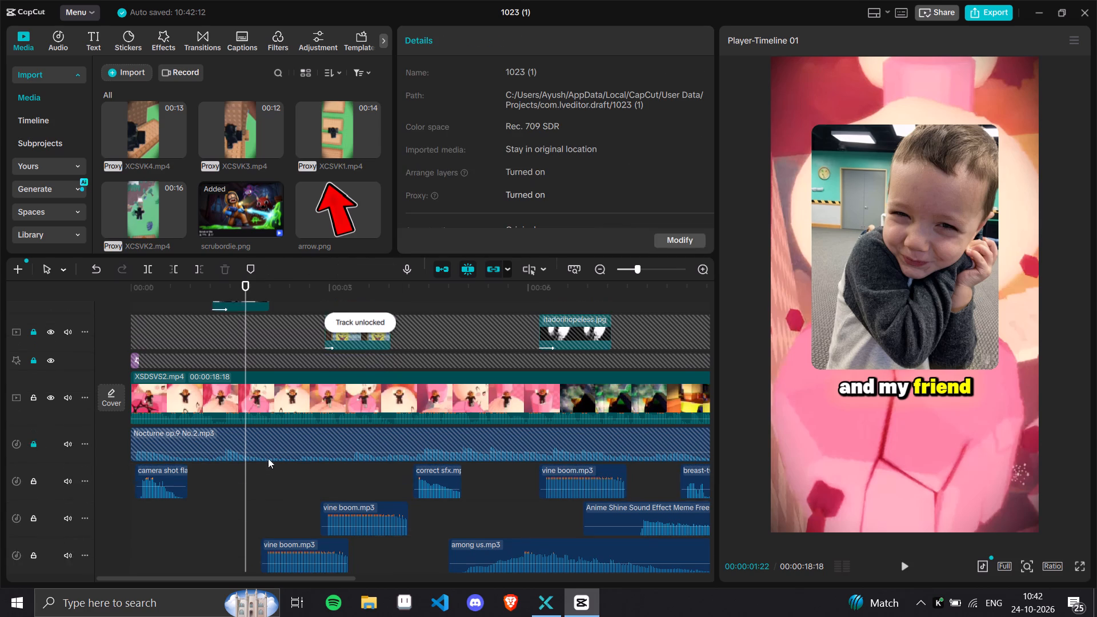
{"action": "scroll", "coordinate": [268, 458], "scroll_direction": "up", "scroll_amount": 1}
{"action": "left_click_drag", "start_coordinate": [247, 367], "coordinate": [268, 386]}
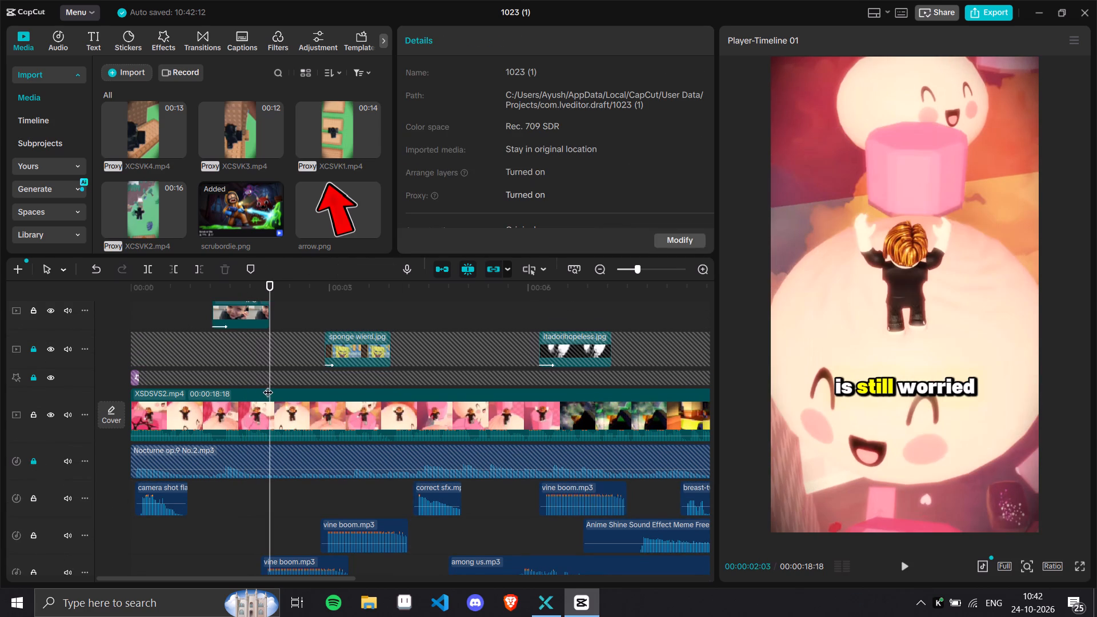
{"action": "scroll", "coordinate": [274, 382], "scroll_direction": "down", "scroll_amount": 4}
{"action": "left_click", "coordinate": [911, 566]}
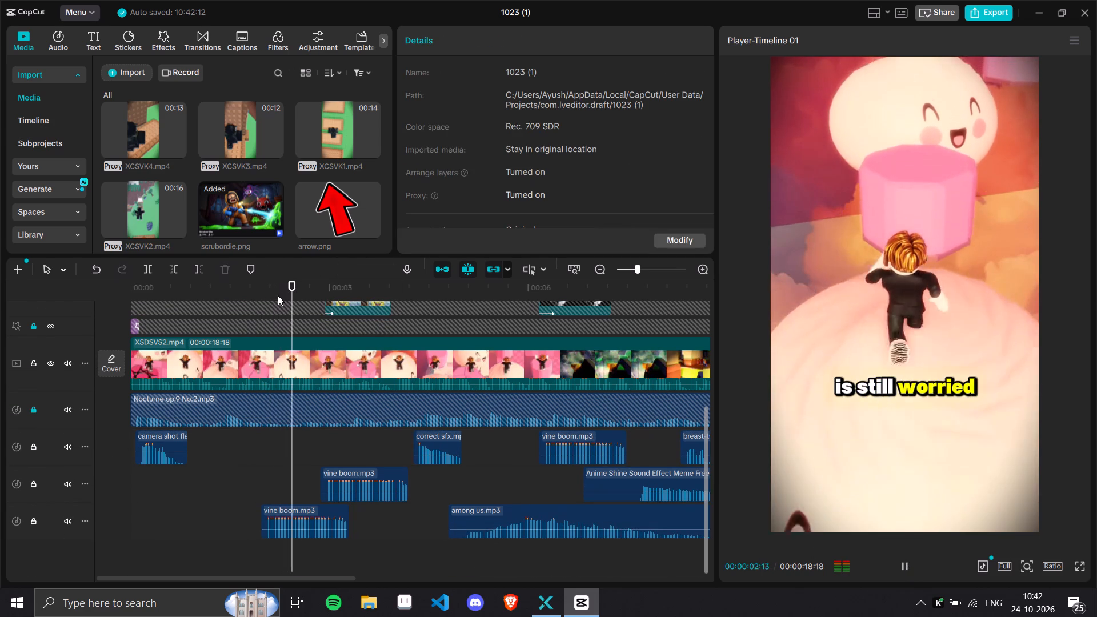
{"action": "left_click_drag", "start_coordinate": [257, 292], "coordinate": [266, 301]}
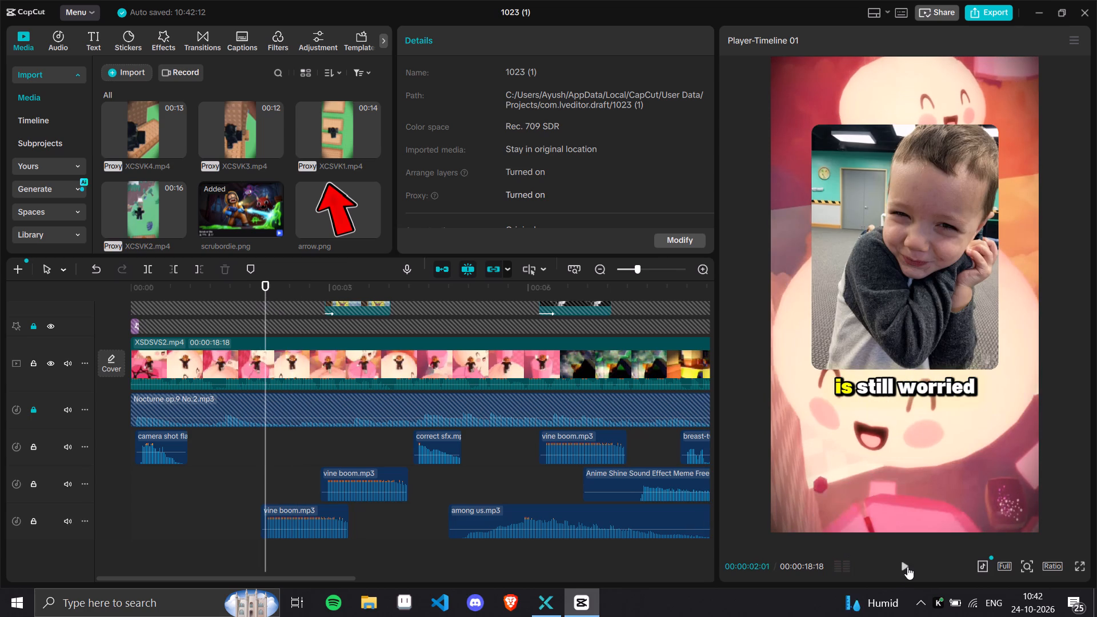
{"action": "left_click", "coordinate": [908, 564]}
{"action": "left_click_drag", "start_coordinate": [264, 293], "coordinate": [246, 299]}
{"action": "left_click", "coordinate": [903, 566]}
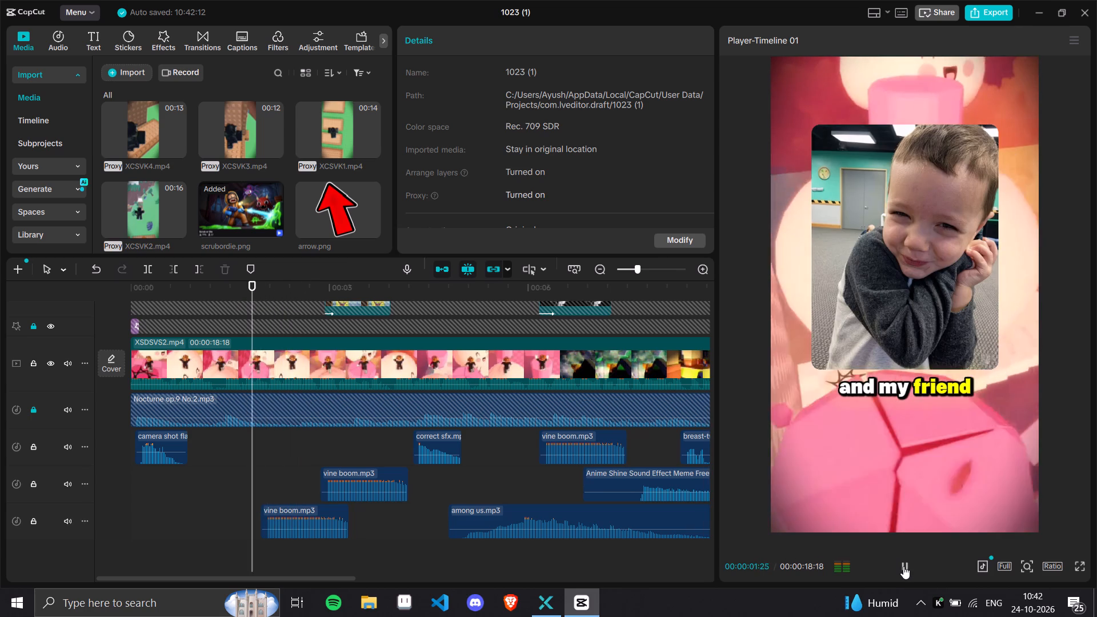
{"action": "left_click", "coordinate": [903, 566]}
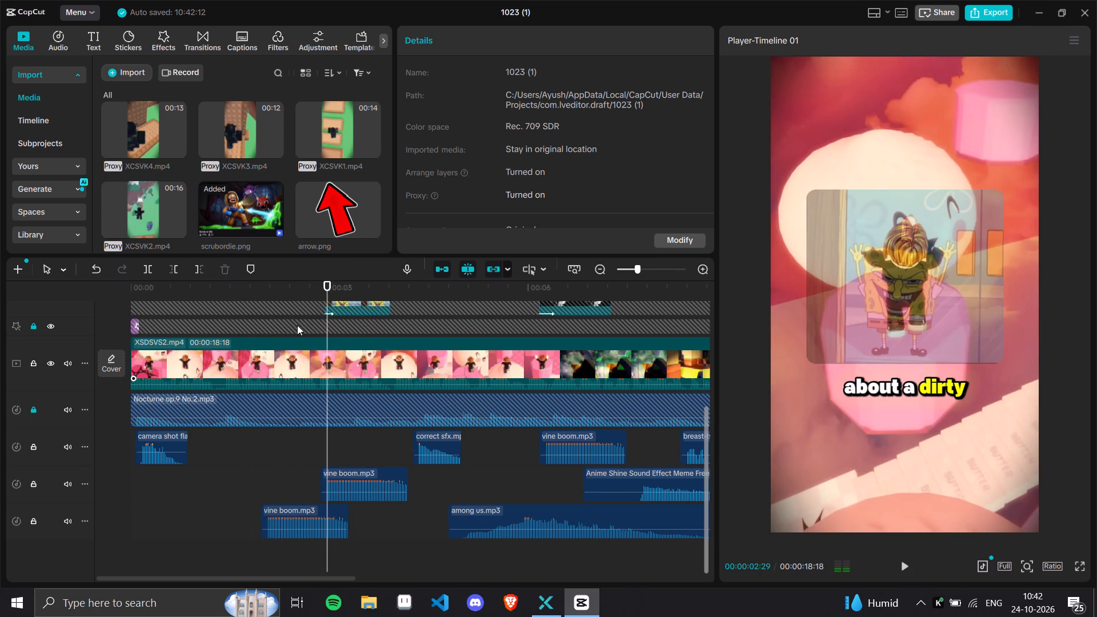
Play the sponge wierd.jpg section and shift the middle track's vine boom.mp3 slightly later, to start at about 3 seconds.
{"action": "left_click_drag", "start_coordinate": [335, 285], "coordinate": [343, 289]}
{"action": "left_click", "coordinate": [897, 569]}
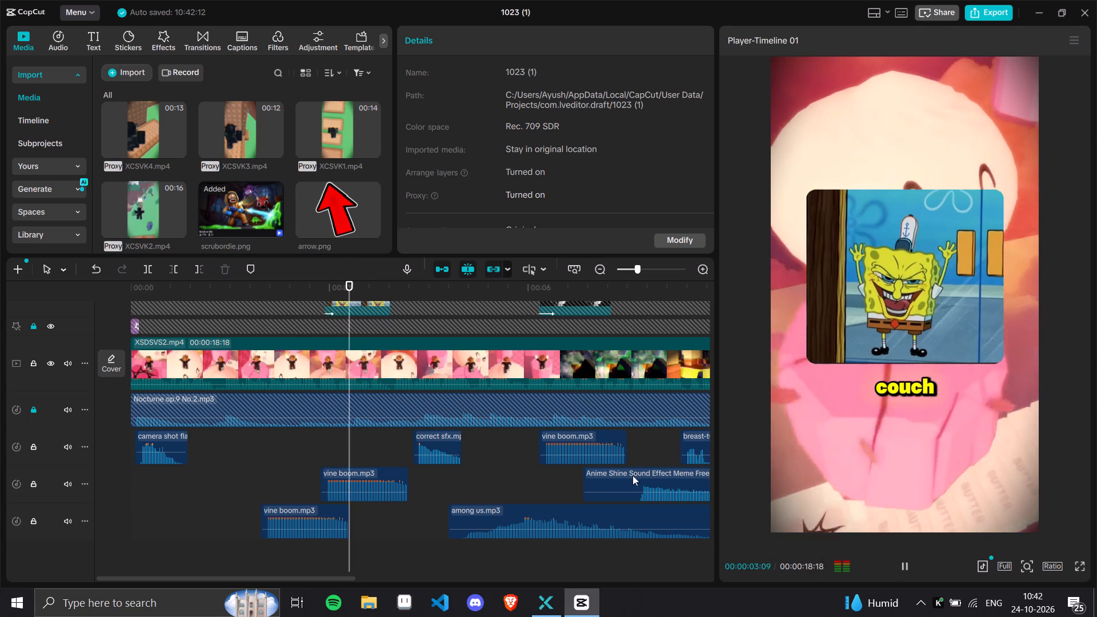
{"action": "left_click", "coordinate": [340, 292]}
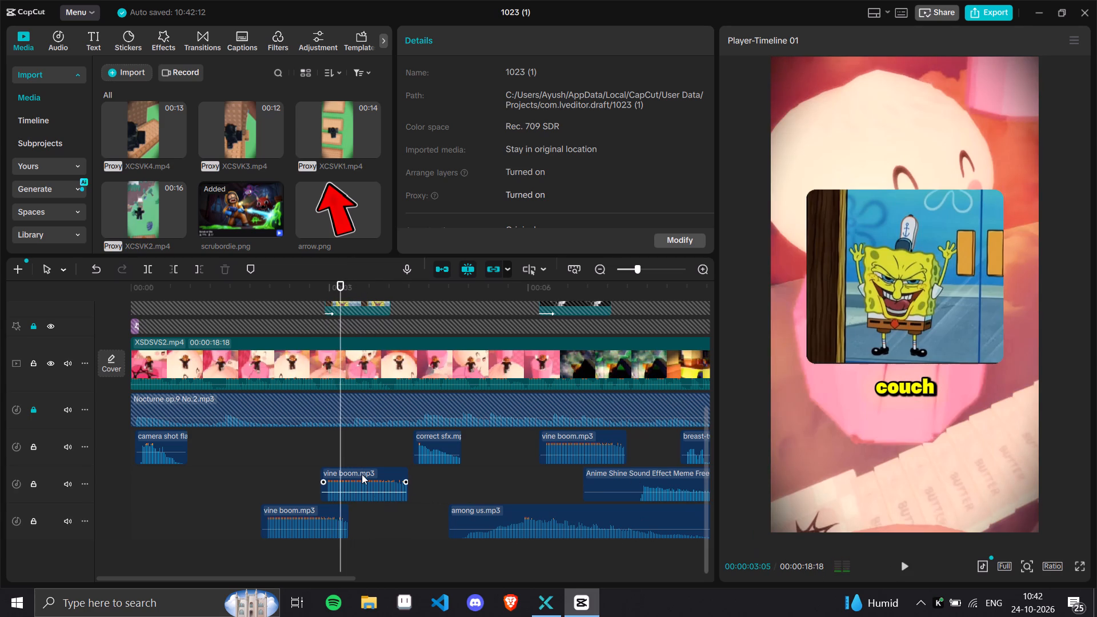
{"action": "left_click_drag", "start_coordinate": [362, 474], "coordinate": [374, 474]}
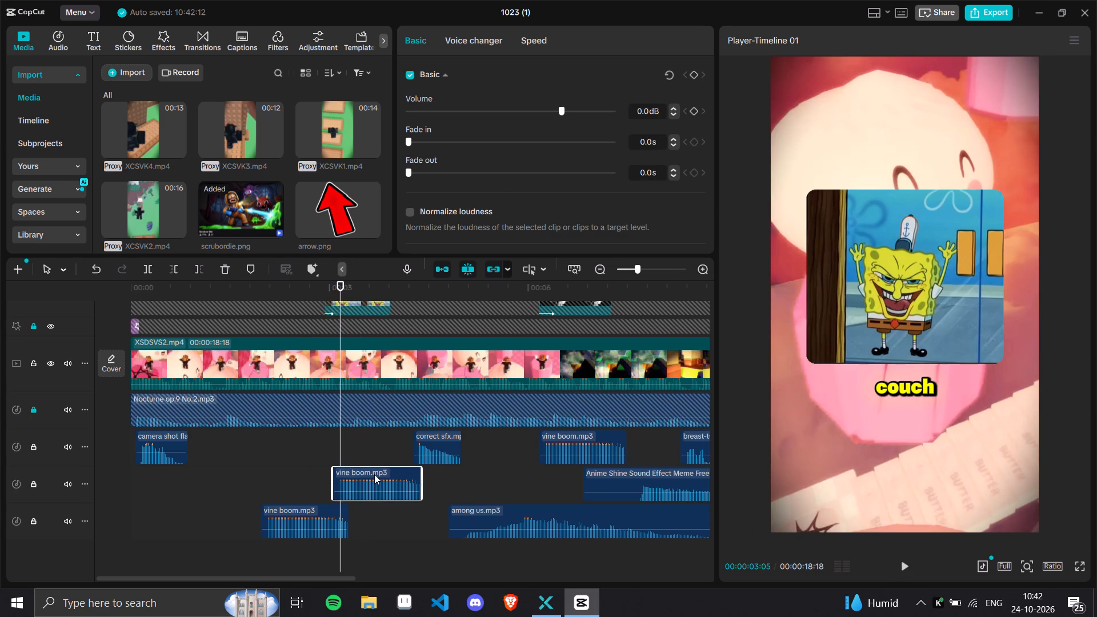
{"action": "left_click_drag", "start_coordinate": [374, 474], "coordinate": [374, 474]}
Replay from 00:00:01:18 to about 4 seconds to check the timing of both repositioned vine boom sounds.
{"action": "left_click", "coordinate": [237, 295]}
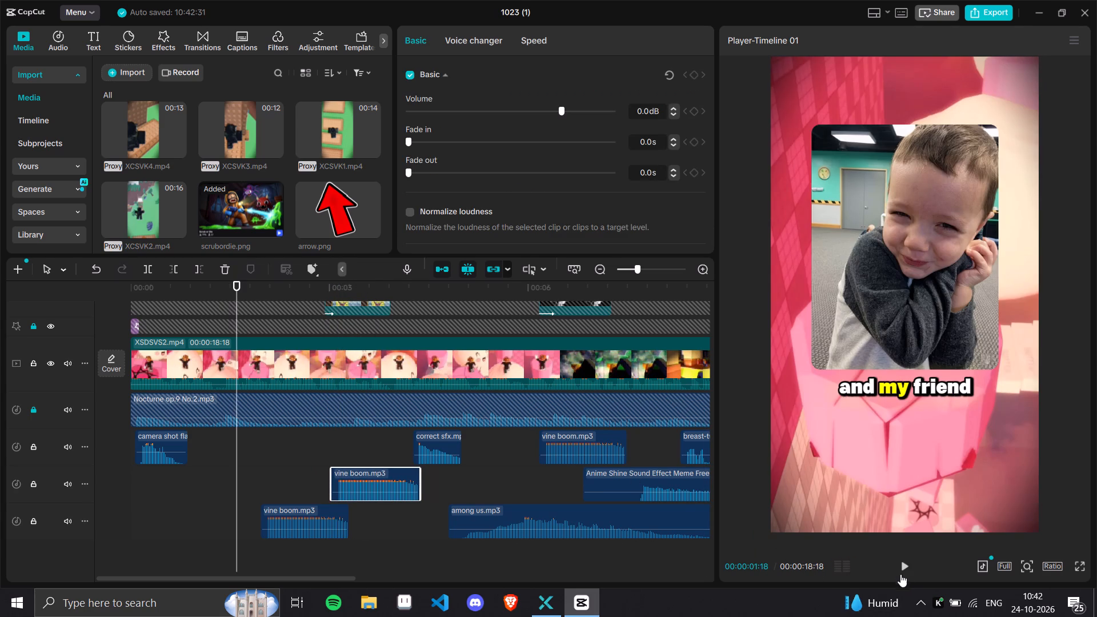
{"action": "left_click", "coordinate": [900, 572]}
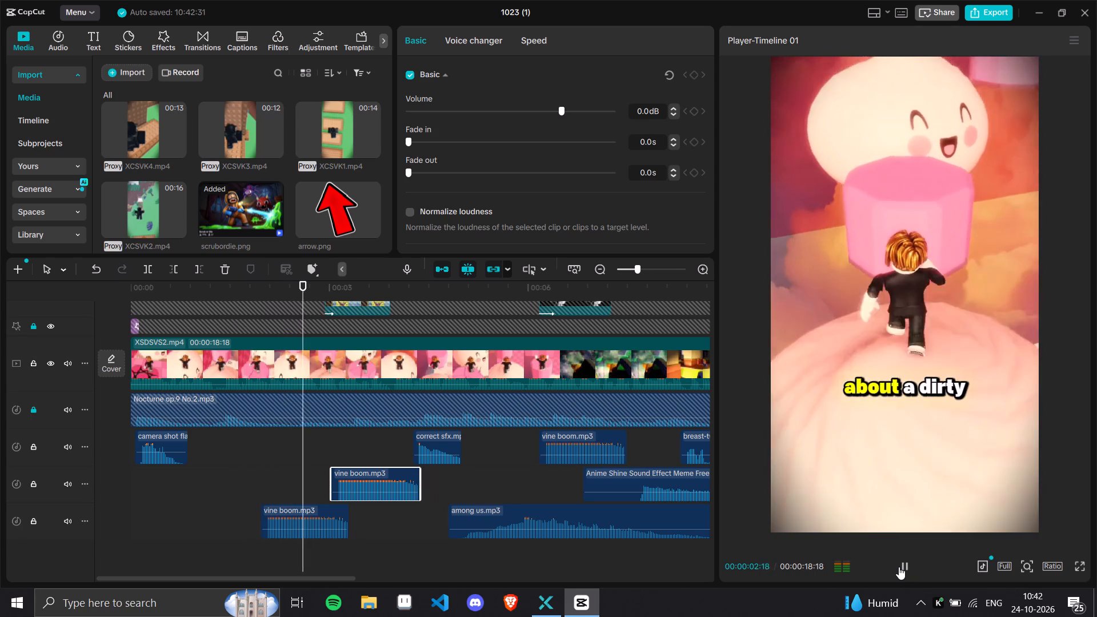
{"action": "left_click", "coordinate": [909, 574]}
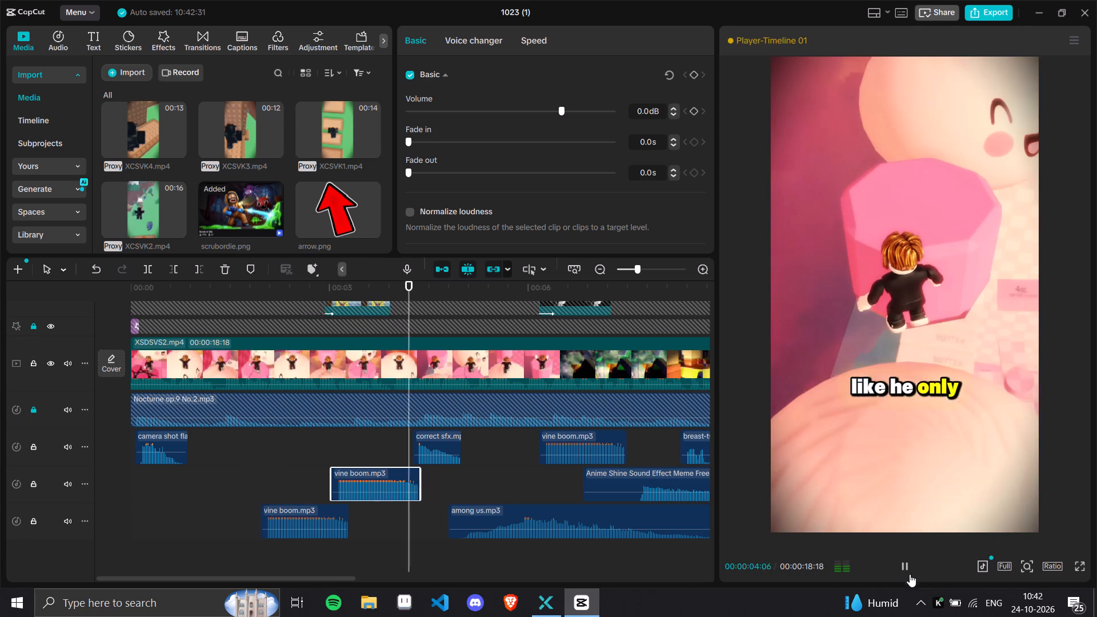
Find cash ting.mp3 in the imported media and place it on the middle sound-effect track at about 4.5 seconds, after vine boom.mp3.
{"action": "scroll", "coordinate": [366, 369], "scroll_direction": "up", "scroll_amount": 2}
{"action": "scroll", "coordinate": [282, 203], "scroll_direction": "down", "scroll_amount": 5}
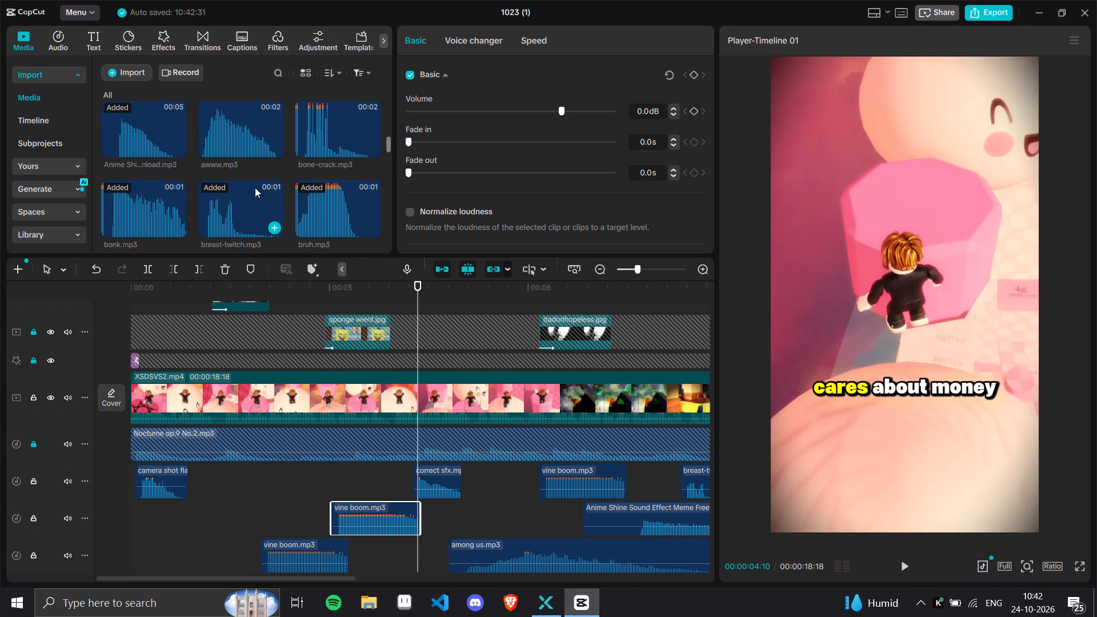
{"action": "scroll", "coordinate": [269, 205], "scroll_direction": "down", "scroll_amount": 3}
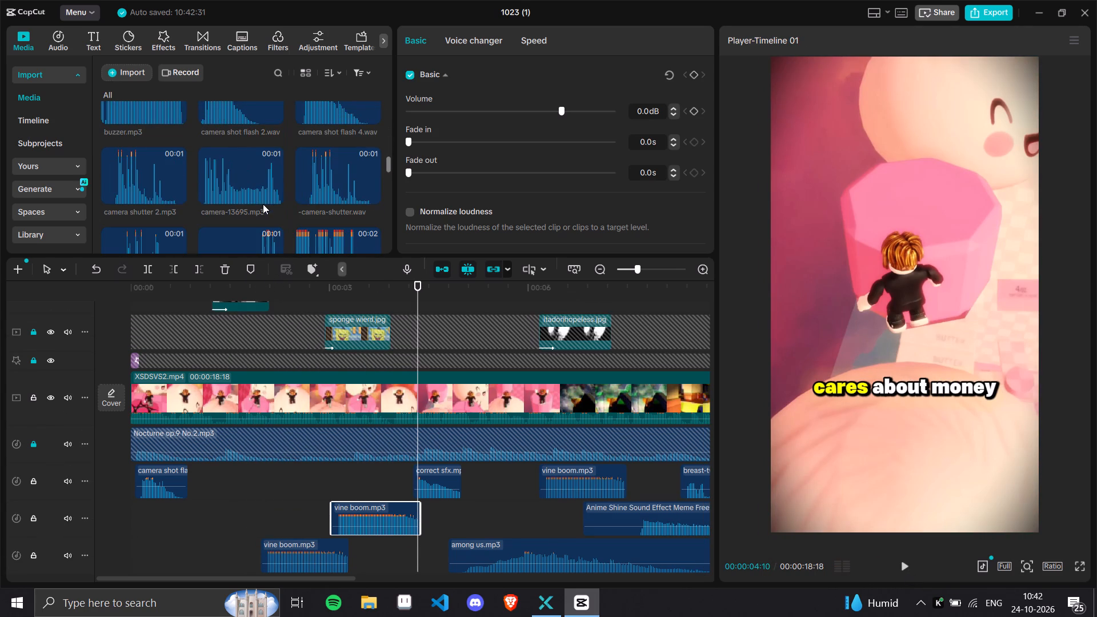
{"action": "scroll", "coordinate": [261, 202], "scroll_direction": "down", "scroll_amount": 3}
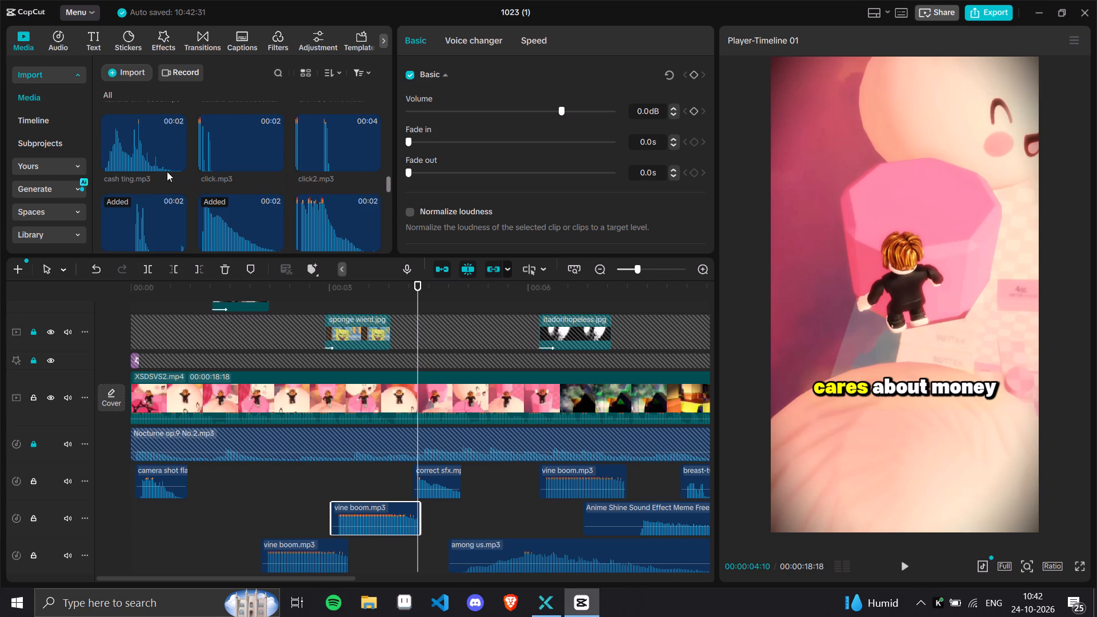
{"action": "left_click_drag", "start_coordinate": [106, 142], "coordinate": [433, 513]}
Play through the new cash ting.mp3 section and delete among us.mp3 from the lowest sound-effect track.
{"action": "left_click", "coordinate": [913, 567]}
{"action": "scroll", "coordinate": [612, 464], "scroll_direction": "down", "scroll_amount": 3}
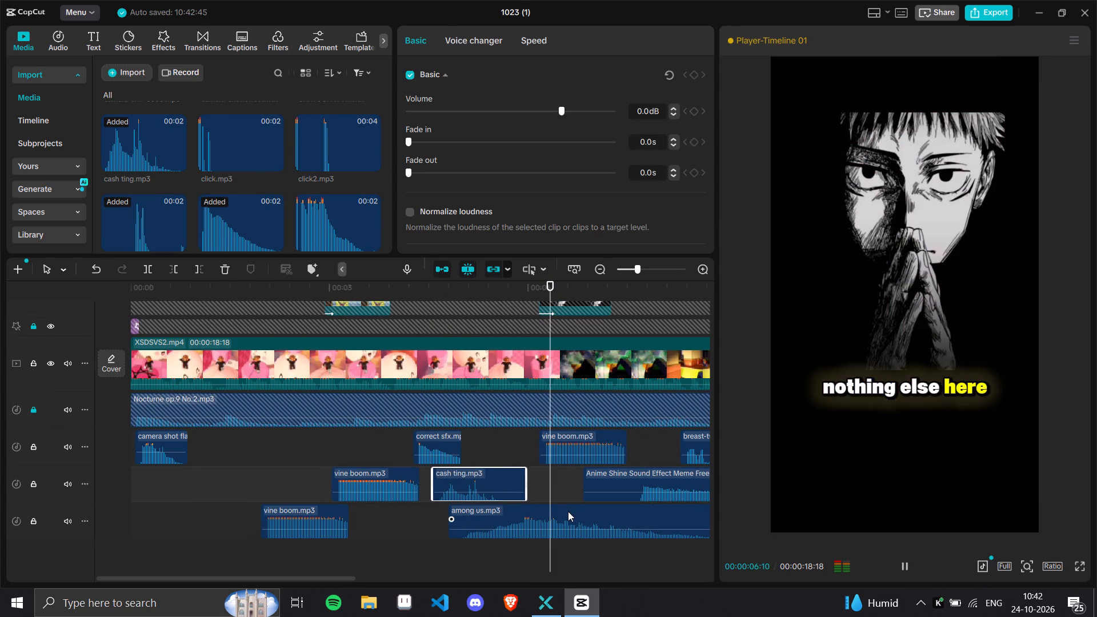
{"action": "left_click", "coordinate": [570, 513]}
{"action": "key", "text": "Delete"}
Replay from 00:00:06:05 and unlock the overlay track holding sponge wierd.jpg and itadorihopeless.jpg.
{"action": "left_click", "coordinate": [535, 294]}
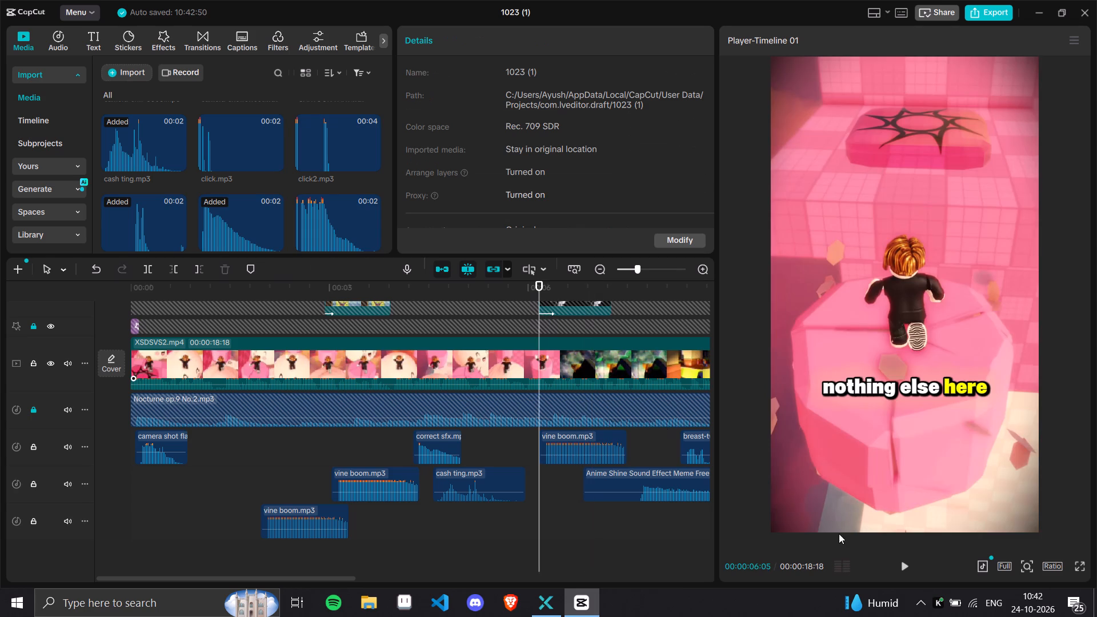
{"action": "left_click", "coordinate": [908, 568]}
{"action": "scroll", "coordinate": [566, 483], "scroll_direction": "up", "scroll_amount": 2}
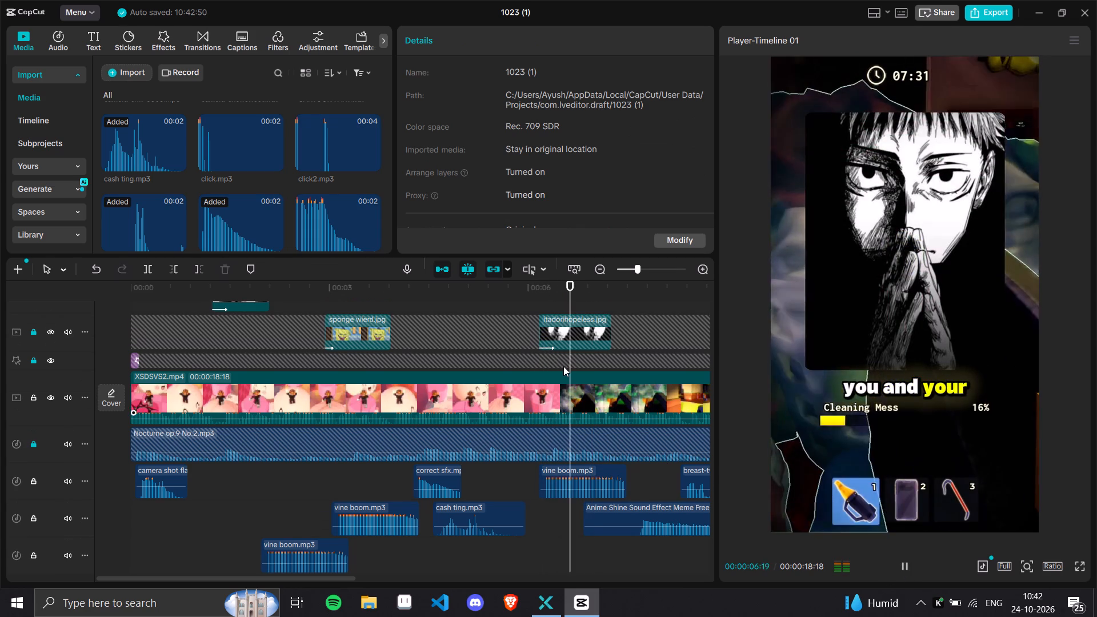
{"action": "left_click", "coordinate": [34, 332]}
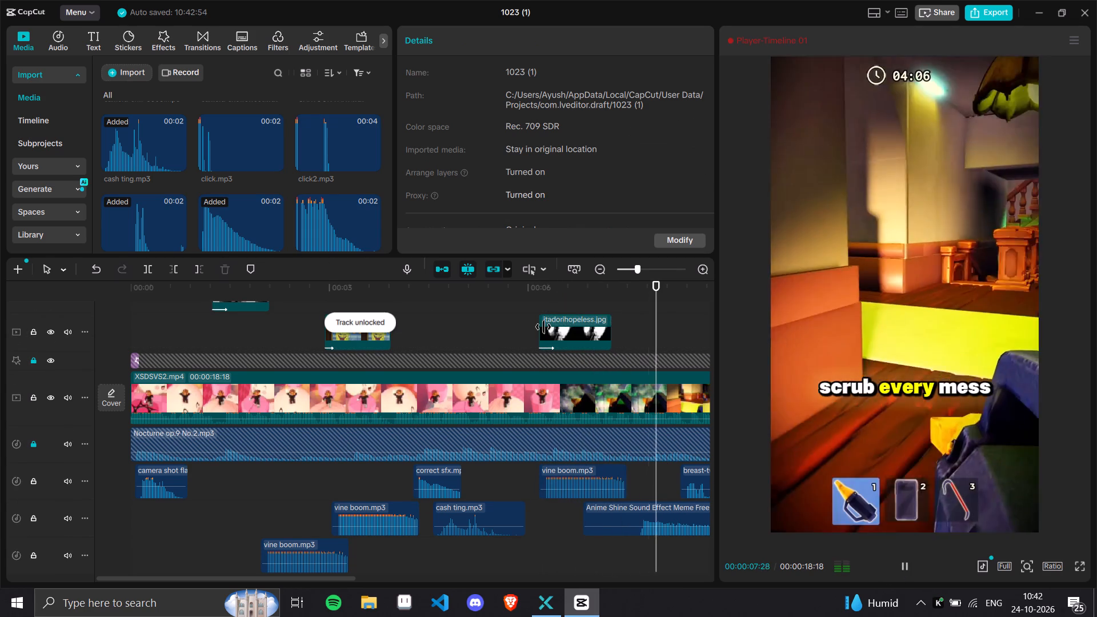
Delete the vine boom.mp3 that starts with itadorihopeless.jpg at about 6 seconds on the upper sound-effect track.
{"action": "left_click", "coordinate": [543, 327]}
{"action": "key", "text": "Insert"}
{"action": "left_click", "coordinate": [582, 484]}
{"action": "key", "text": "Insert"}
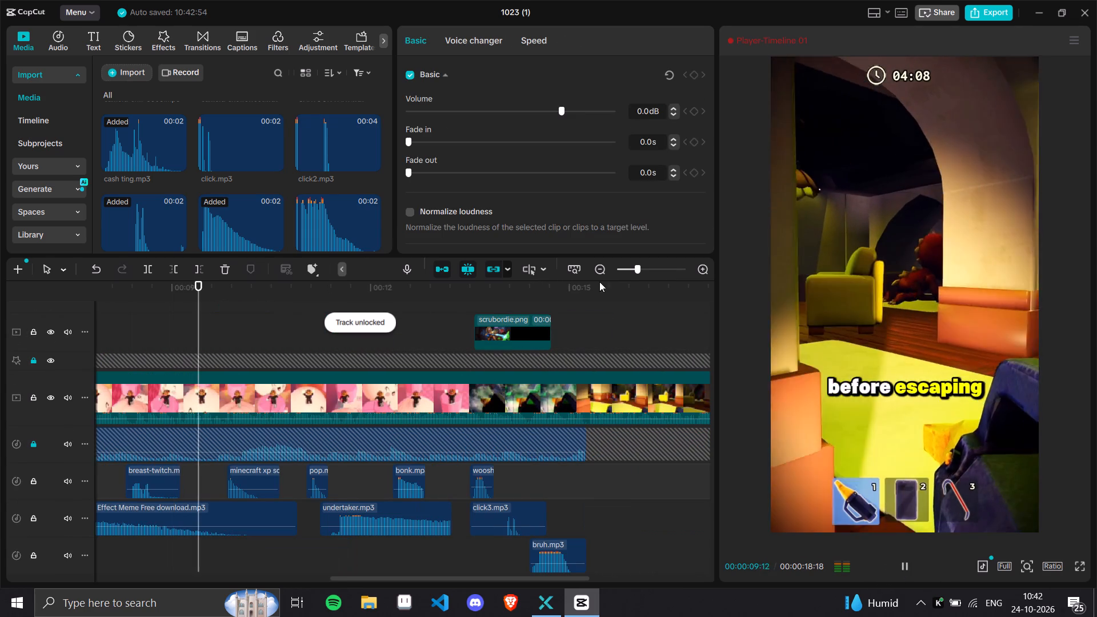
{"action": "left_click_drag", "start_coordinate": [638, 266], "coordinate": [622, 268]}
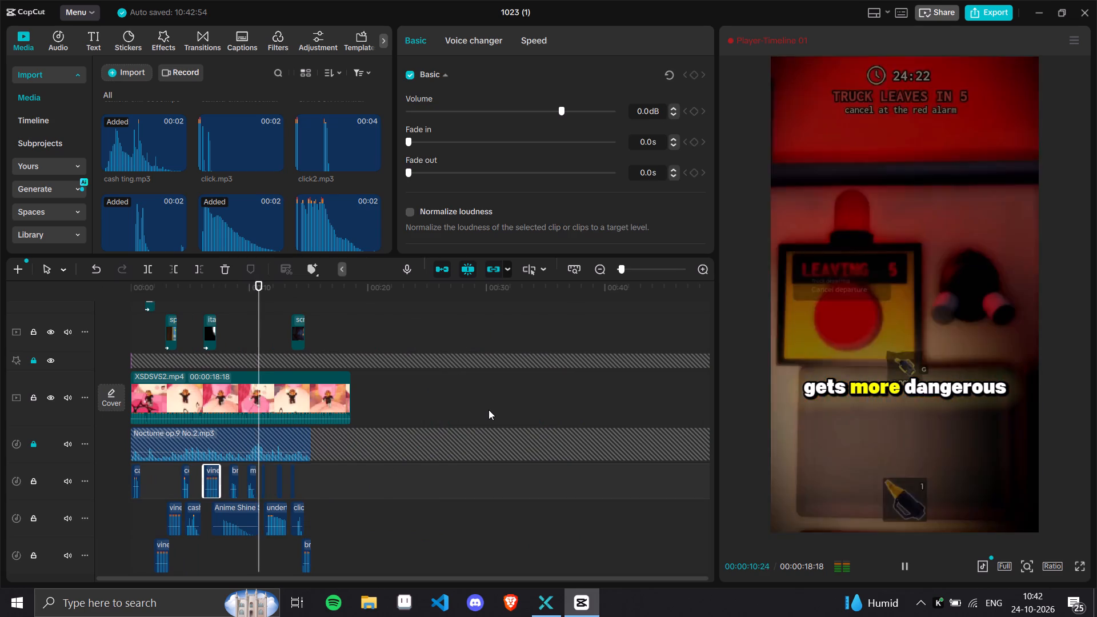
{"action": "key", "text": "Delete"}
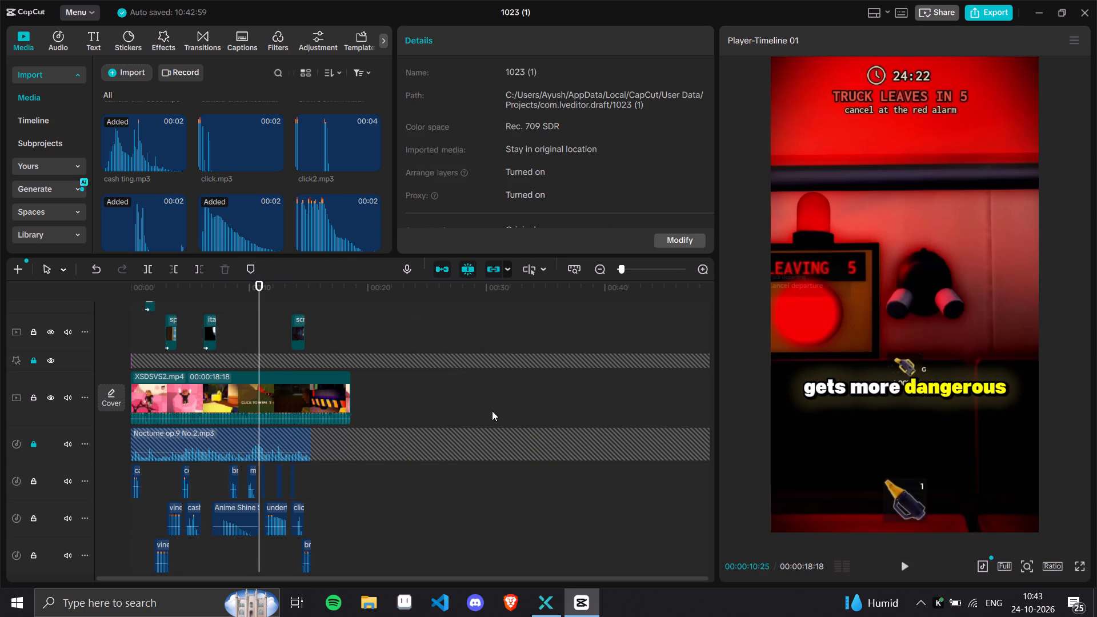